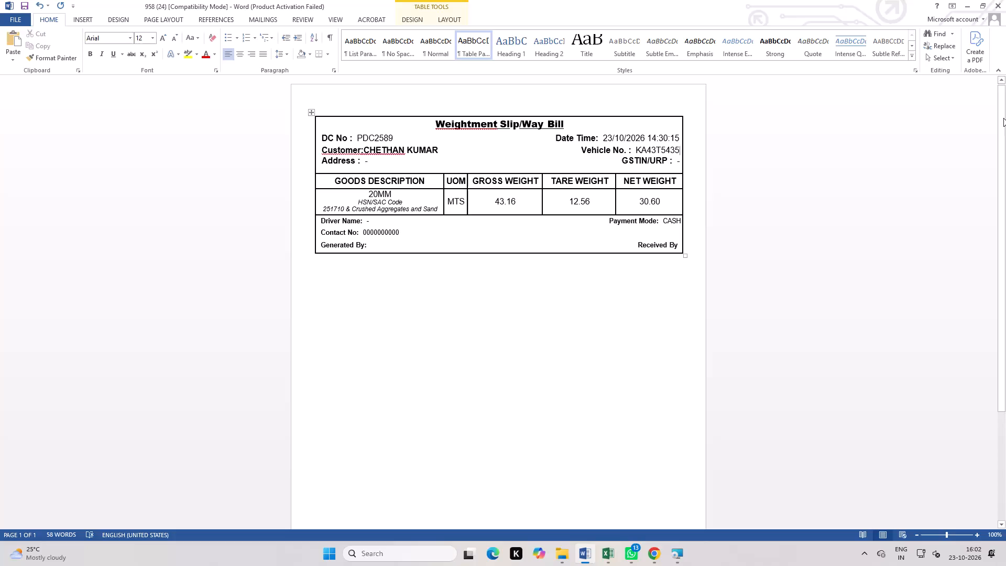
Close the weighment slip document 958 (24).
left_click(1005, 0)
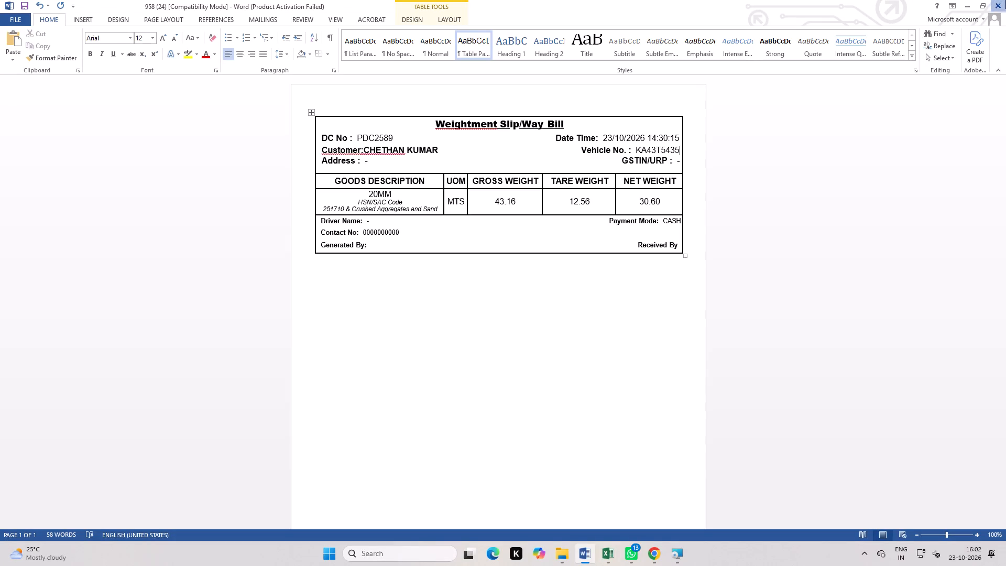
left_click(489, 293)
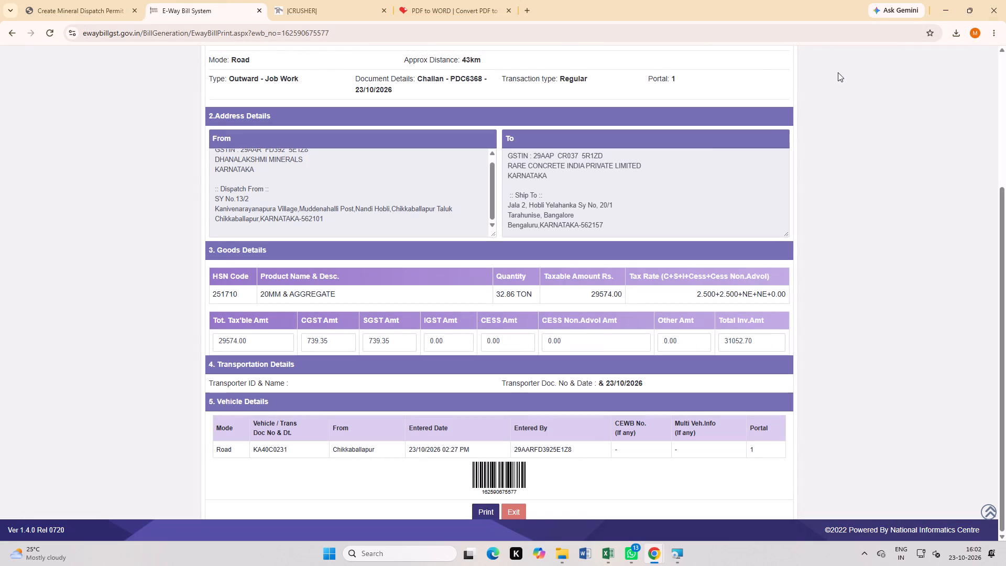
Close the browser window with the e-way bill and the open delivery challan print windows.
left_click(1005, 13)
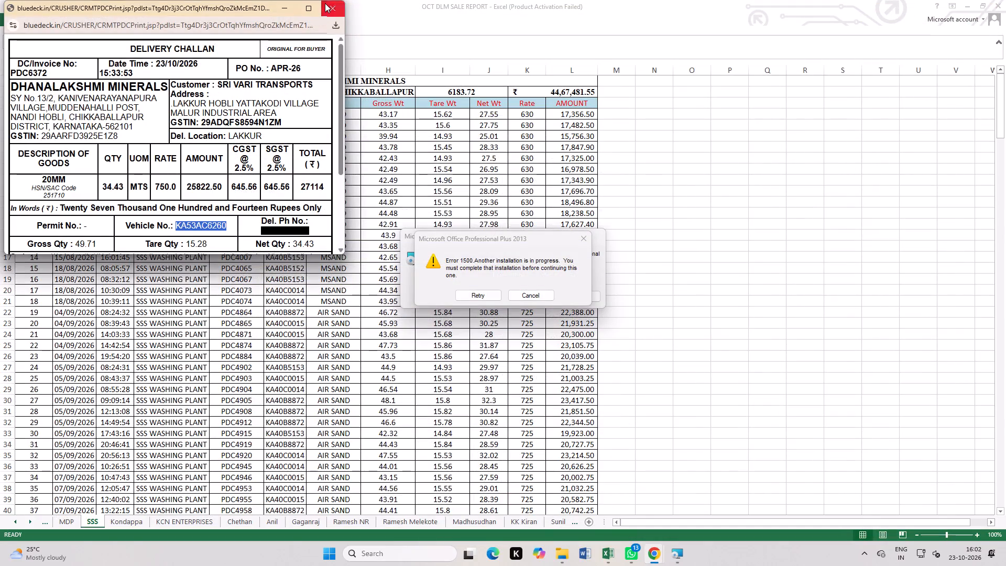
left_click(325, 3)
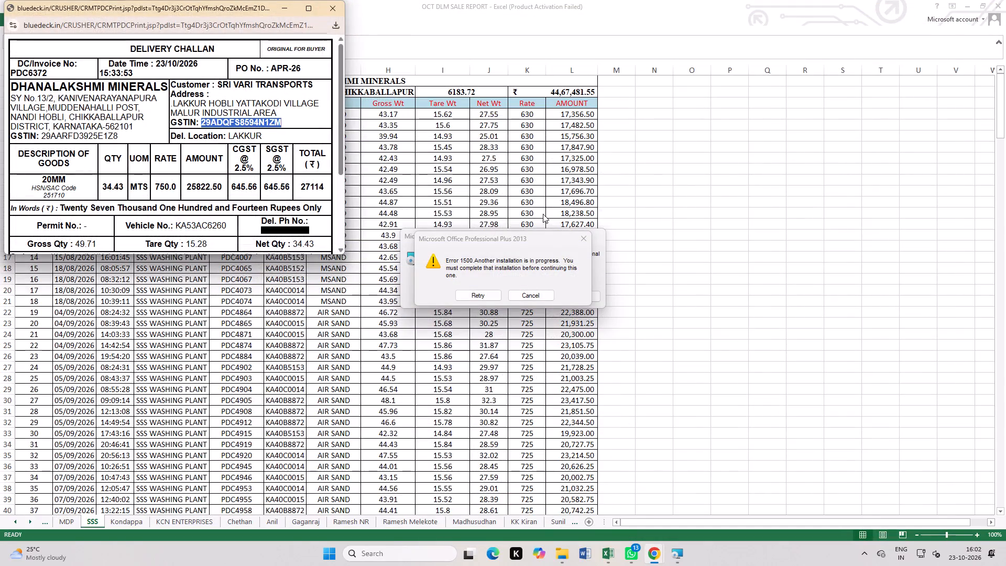
left_click(335, 4)
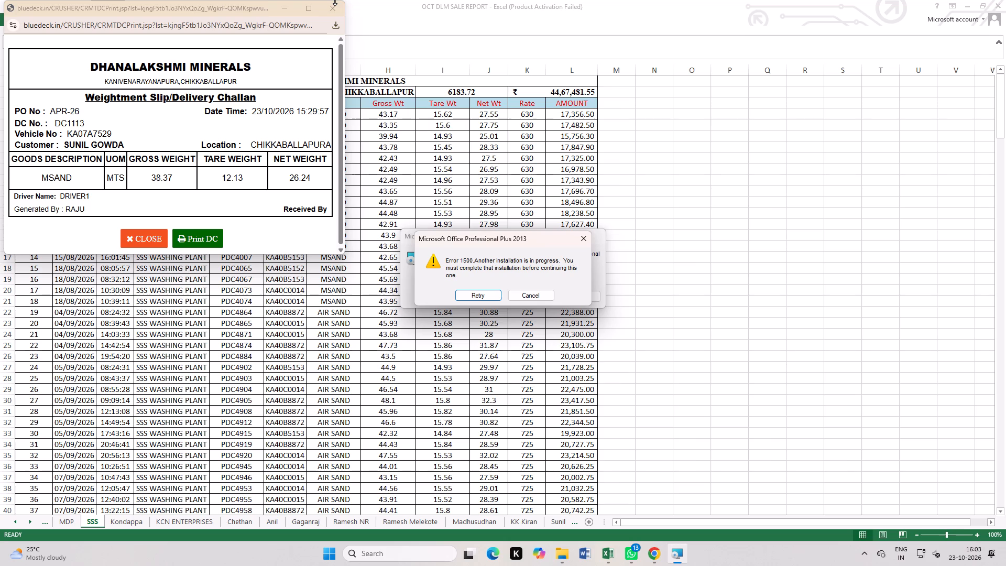
left_click(337, 5)
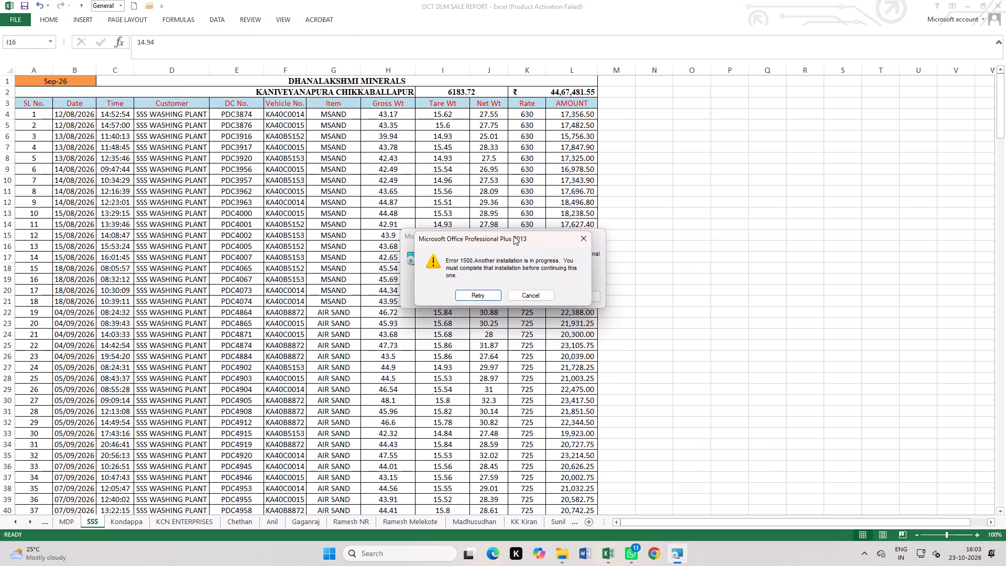
Dismiss the Office 2013 installer error and decline the cancellation of the configuration.
left_click(585, 235)
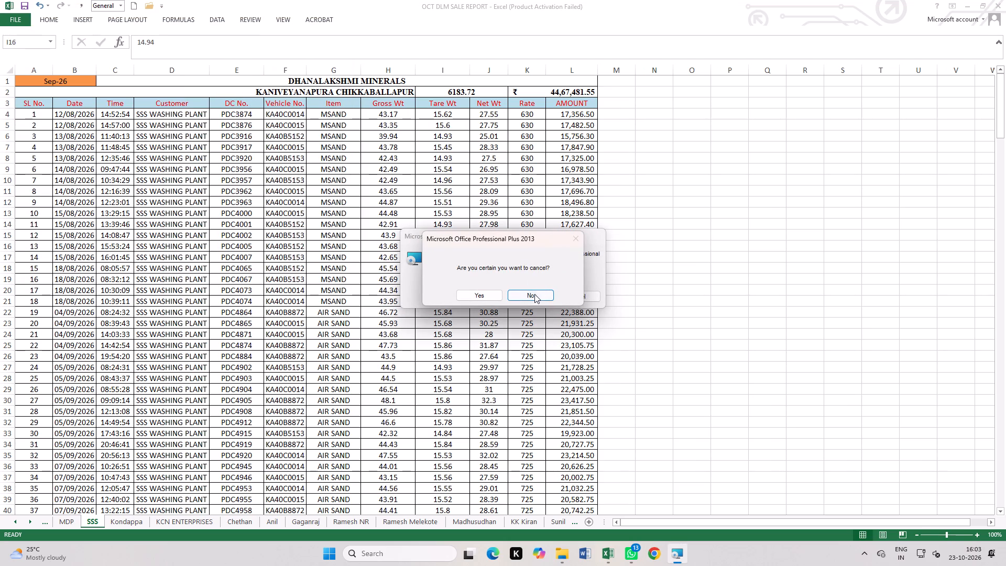
left_click(535, 295)
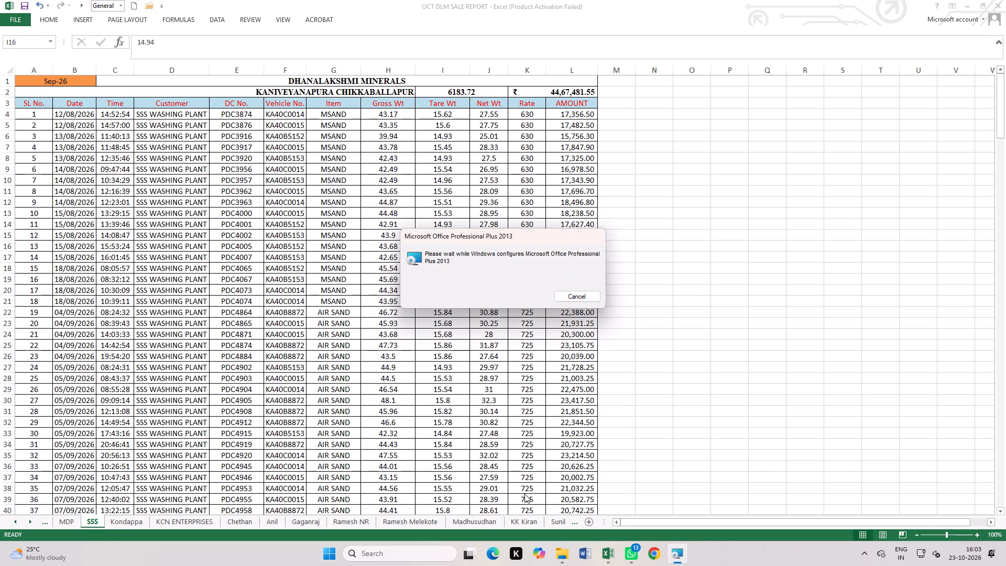
Switch to the Bunk workbook and select cell J30 on the Summary sheet.
left_click(609, 558)
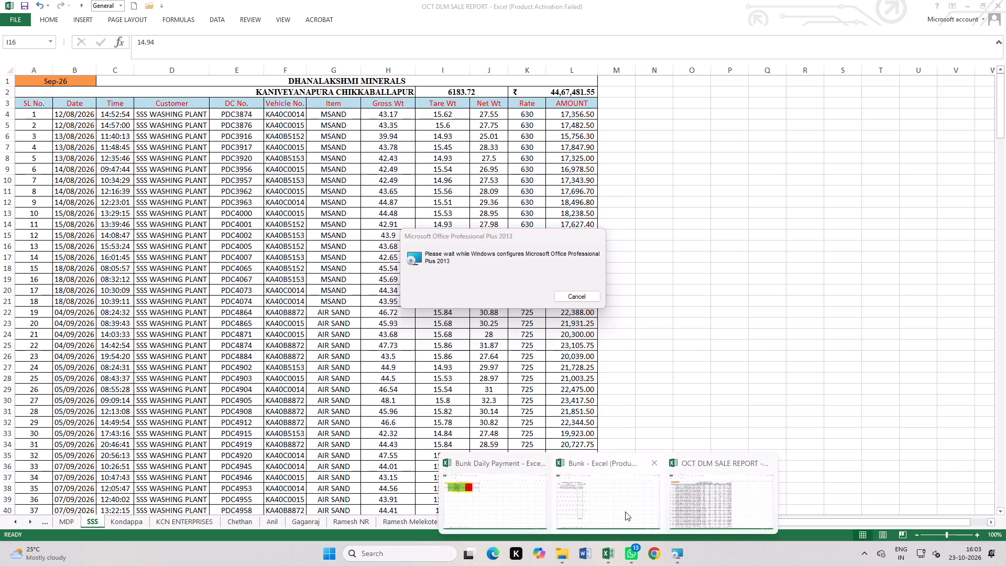
left_click(626, 511)
left_click(467, 380)
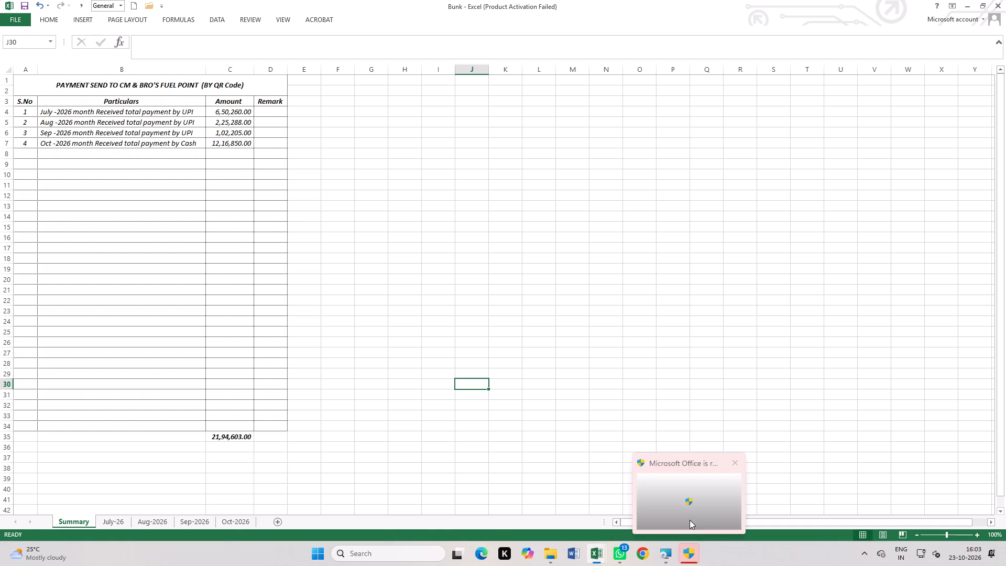
Dismiss the Office administrator and repair notices, close the activation wizard, and exit Word.
left_click(690, 520)
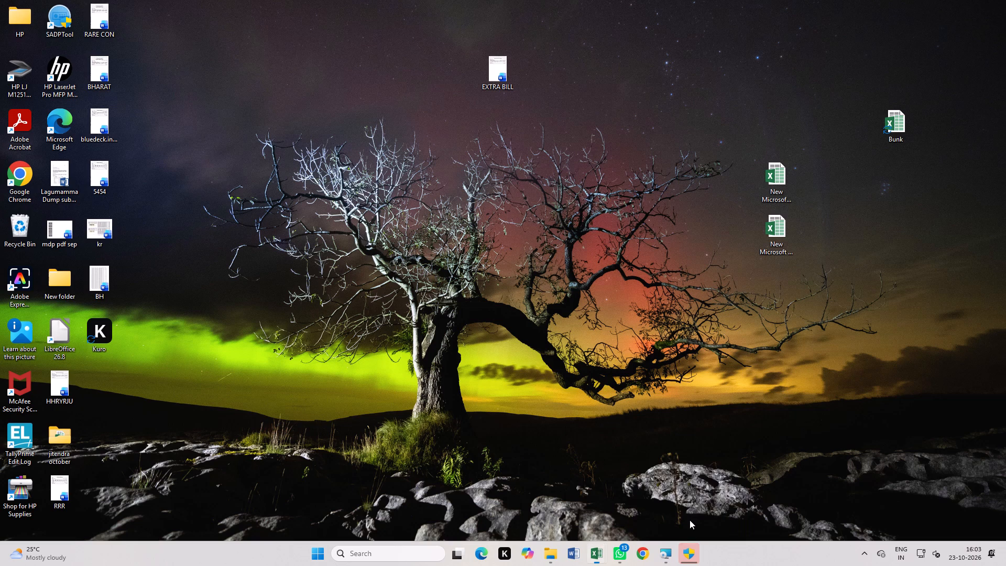
left_click(497, 288)
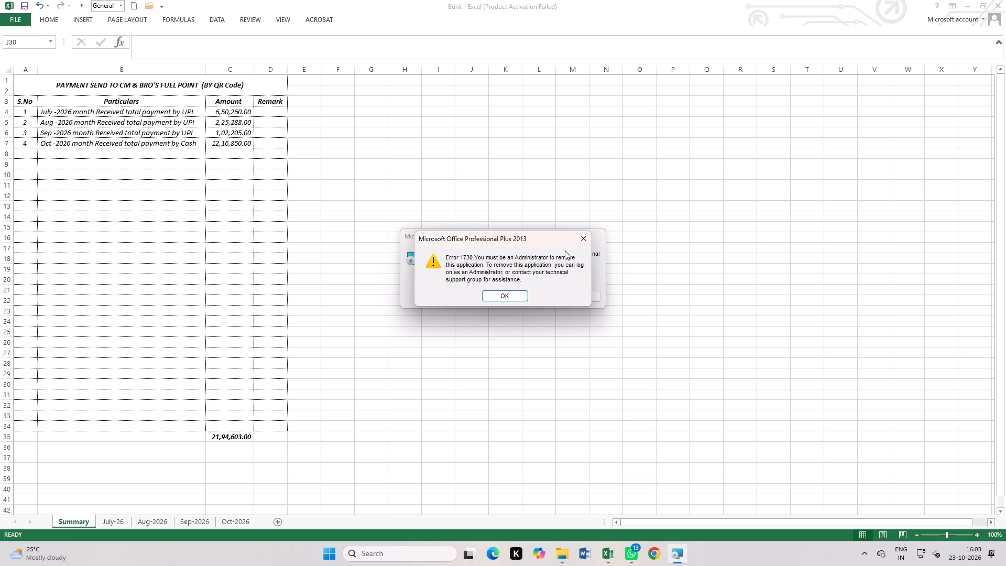
left_click(589, 232)
left_click(581, 308)
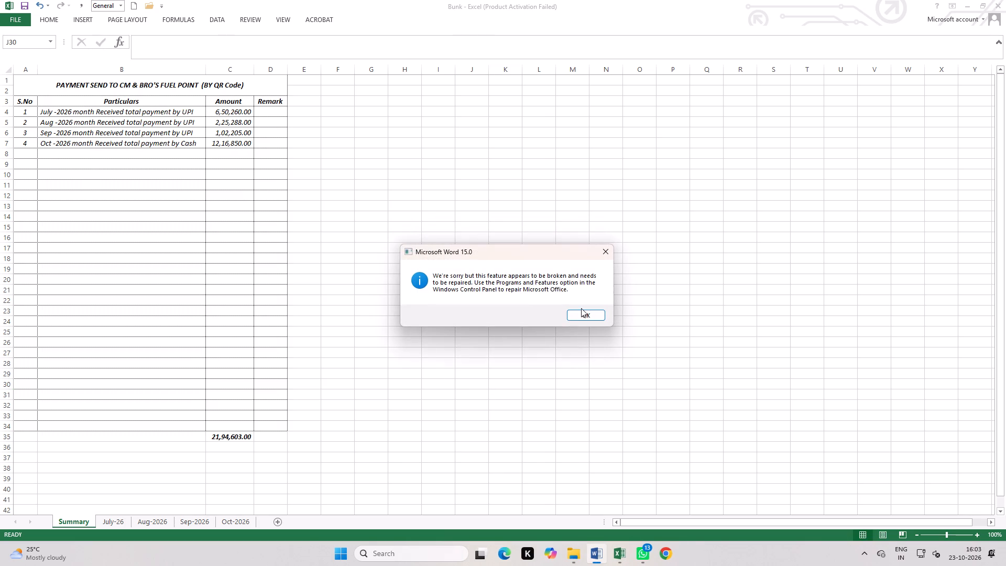
left_click(581, 313)
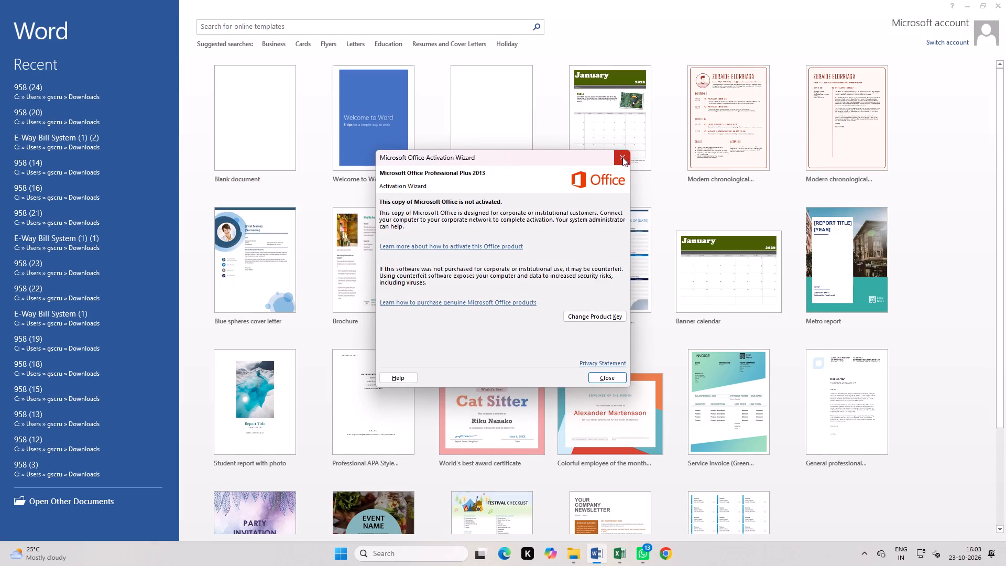
left_click(622, 157)
left_click(1005, 0)
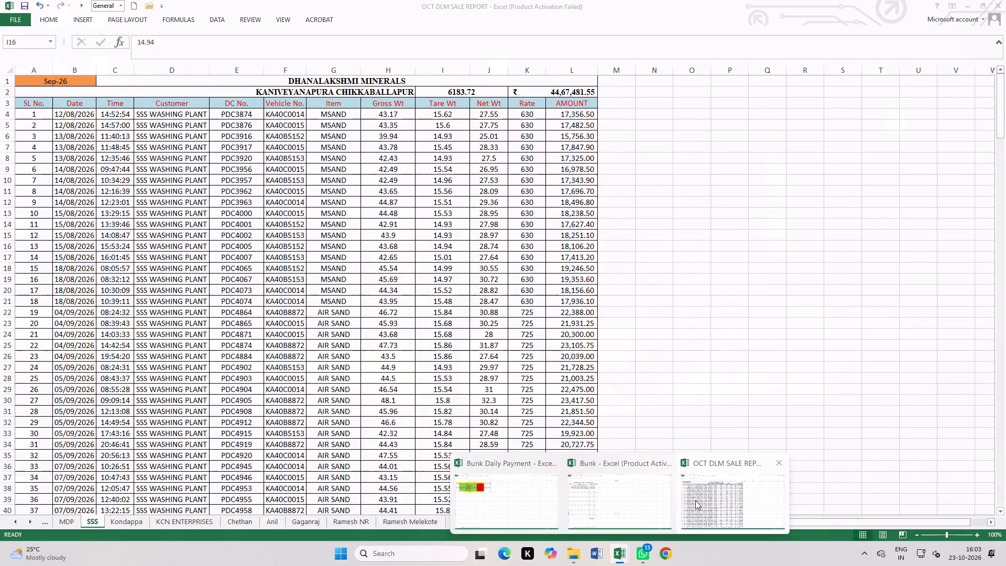
Look through the OCT DLM SALE REPORT, Bunk and Bunk Daily Payment workbooks, including the MDP, CM&BRO'S and Summary sheets.
left_click(695, 500)
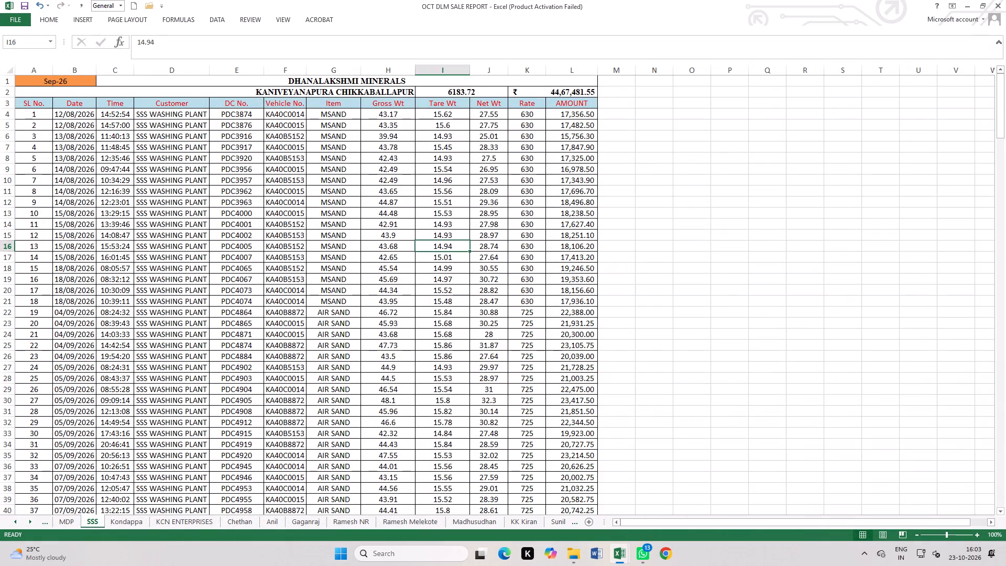
scroll(125, 495, "up", 3)
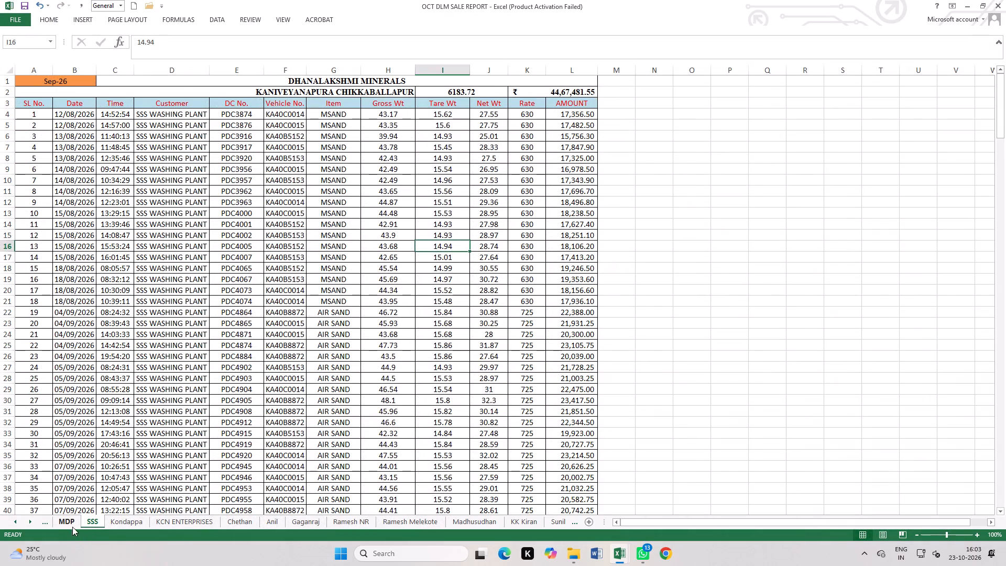
left_click(62, 523)
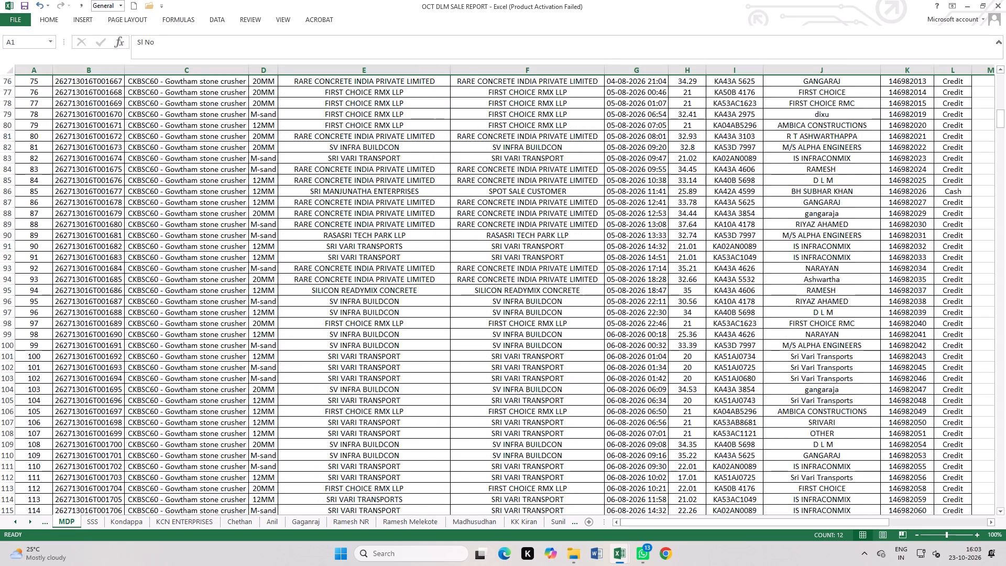
key("ctrl+Tab")
scroll(239, 330, "up", 3)
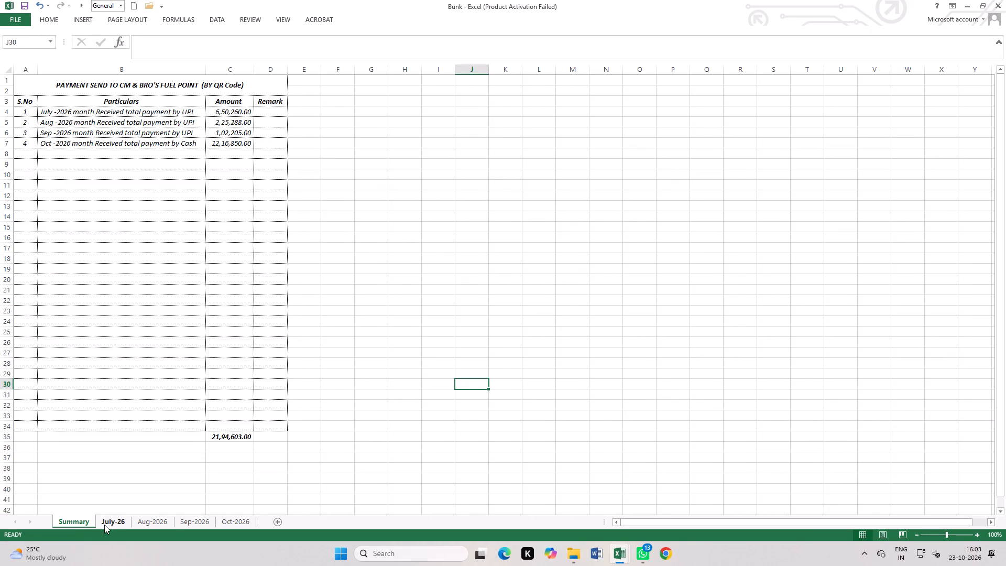
key("ctrl+Tab")
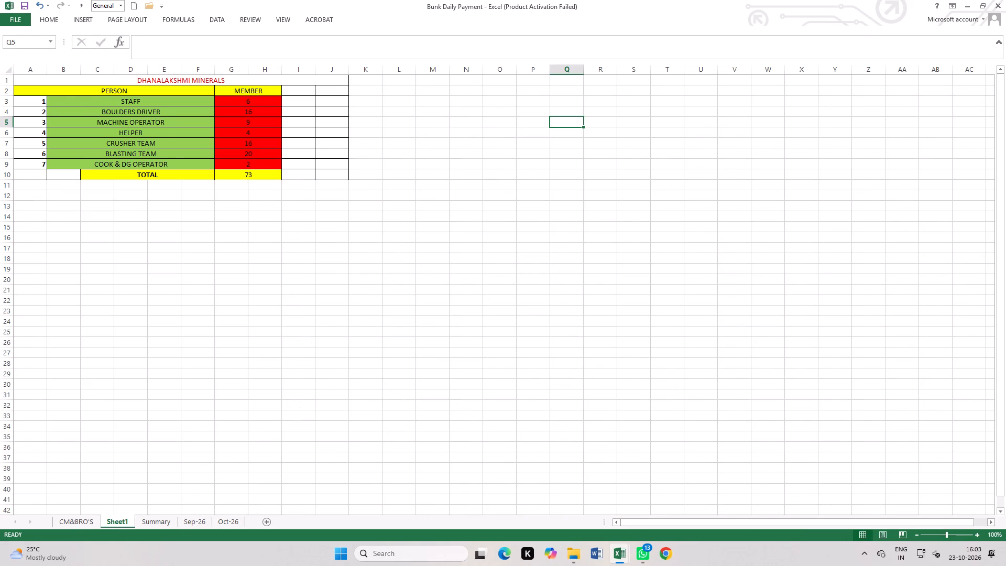
left_click(83, 519)
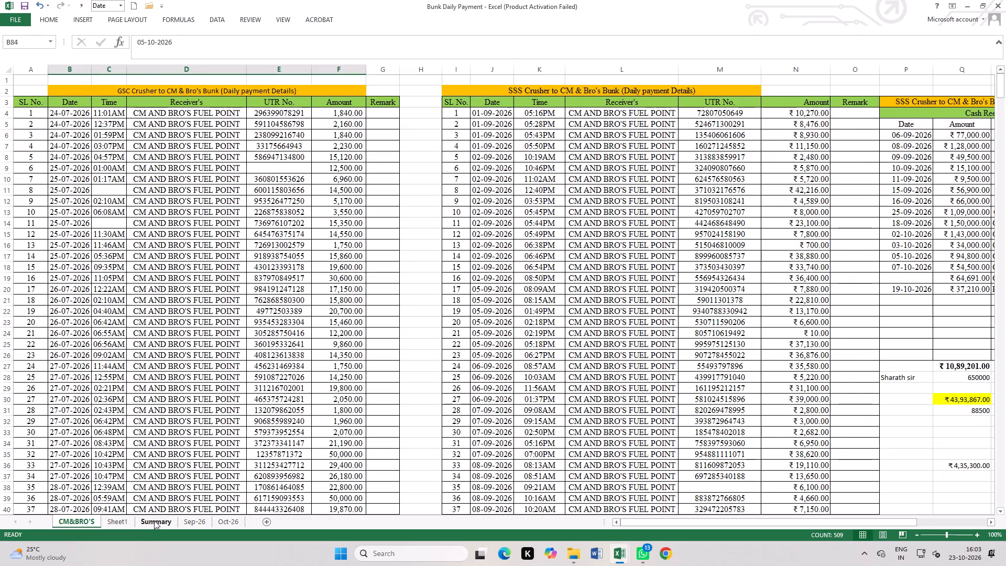
left_click(154, 520)
On the Sep-26 sheet of Bunk Daily Payment, insert three blank columns between Date and Amount in the cash received table.
left_click(192, 523)
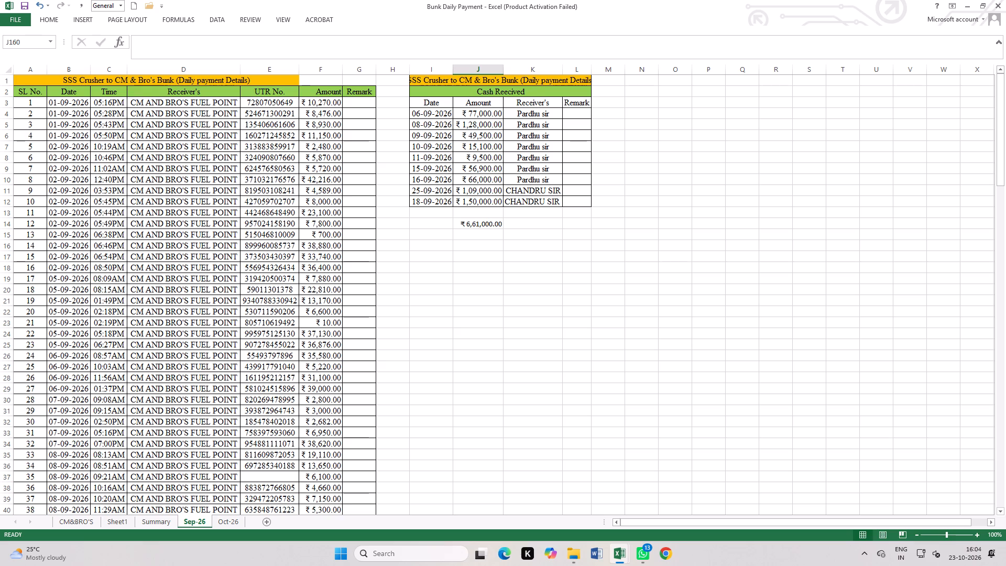
left_click(488, 70)
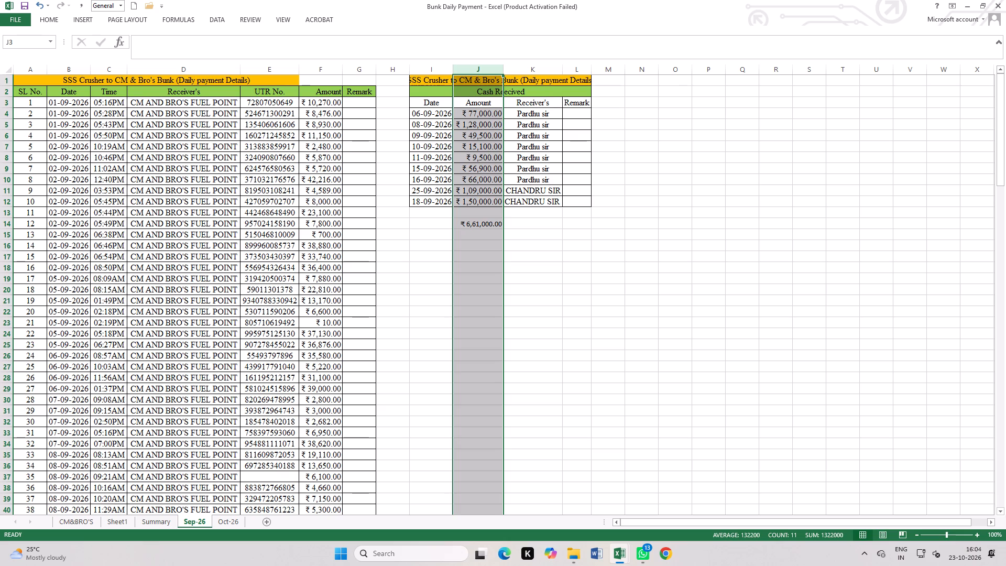
key("ctrl+plus")
key("ctrl+plus")
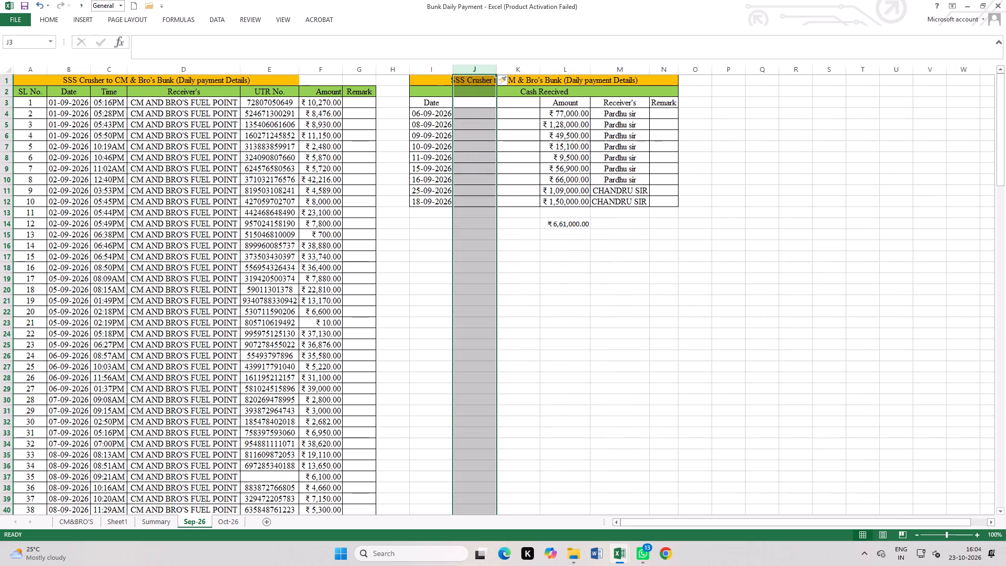
key("ctrl+plus")
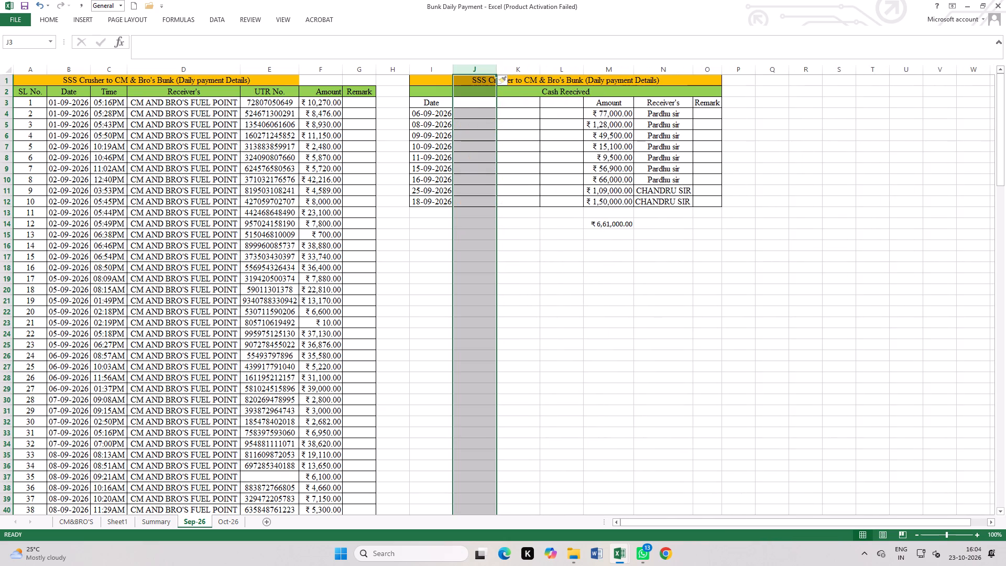
key("ctrl+z")
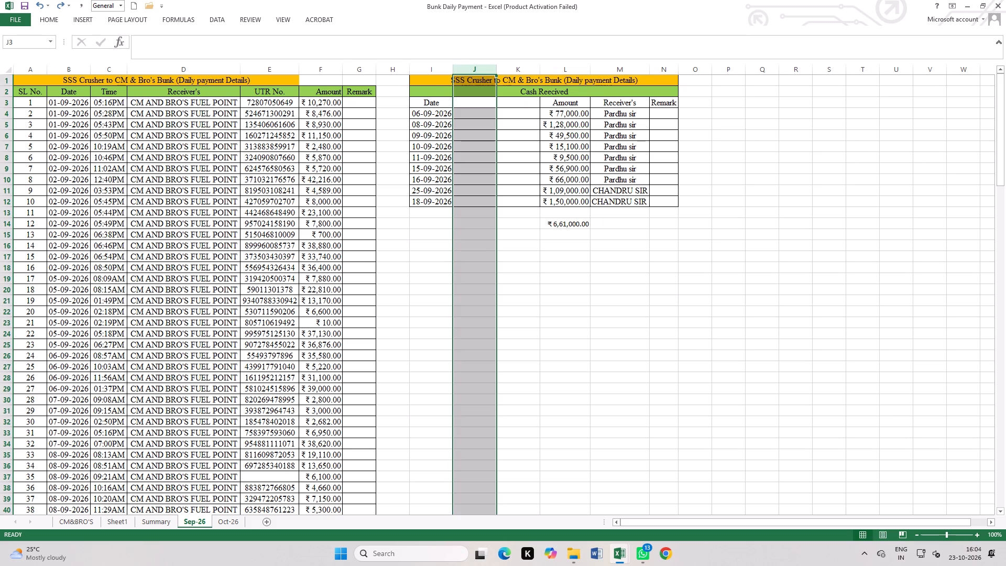
key("ctrl+plus")
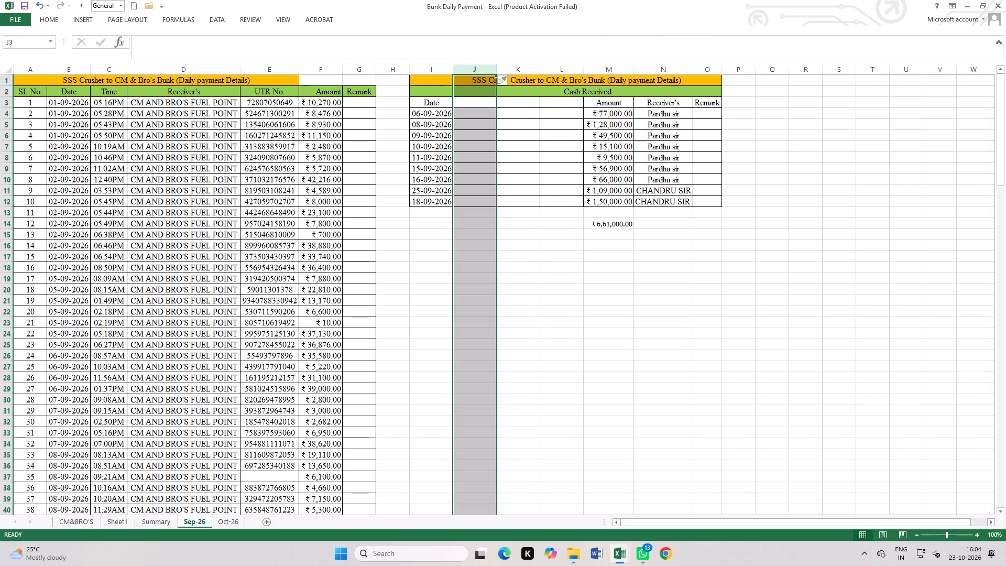
left_click(589, 311)
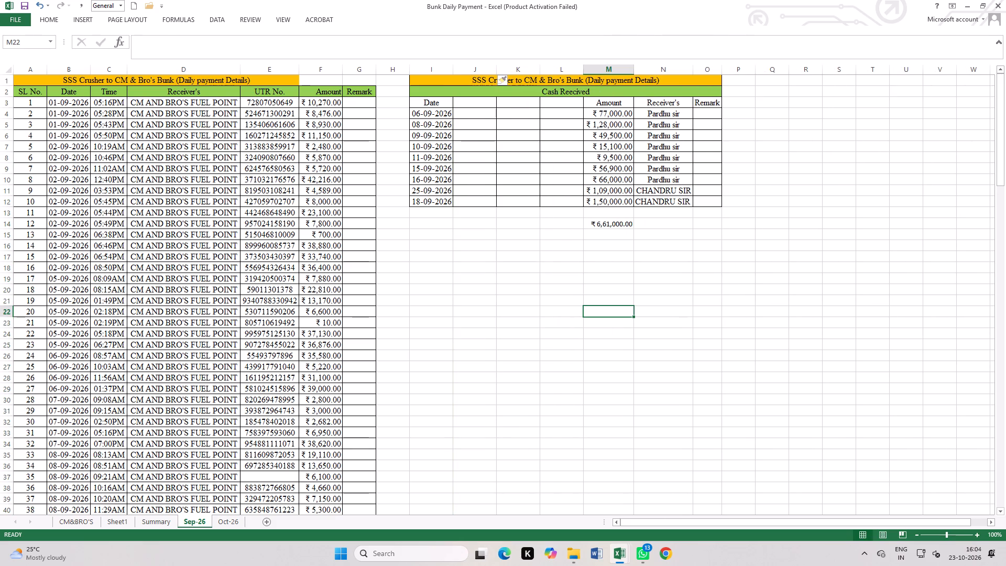
Insert 17 blank rows at row 20 of the Sep-26 sheet, above SL No. 18.
left_click(430, 115)
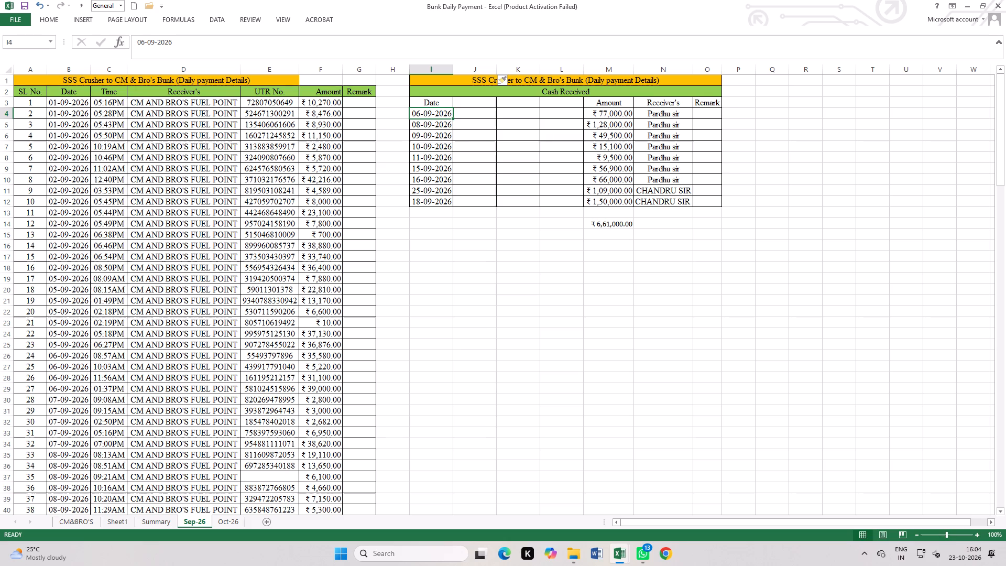
left_click(0, 291)
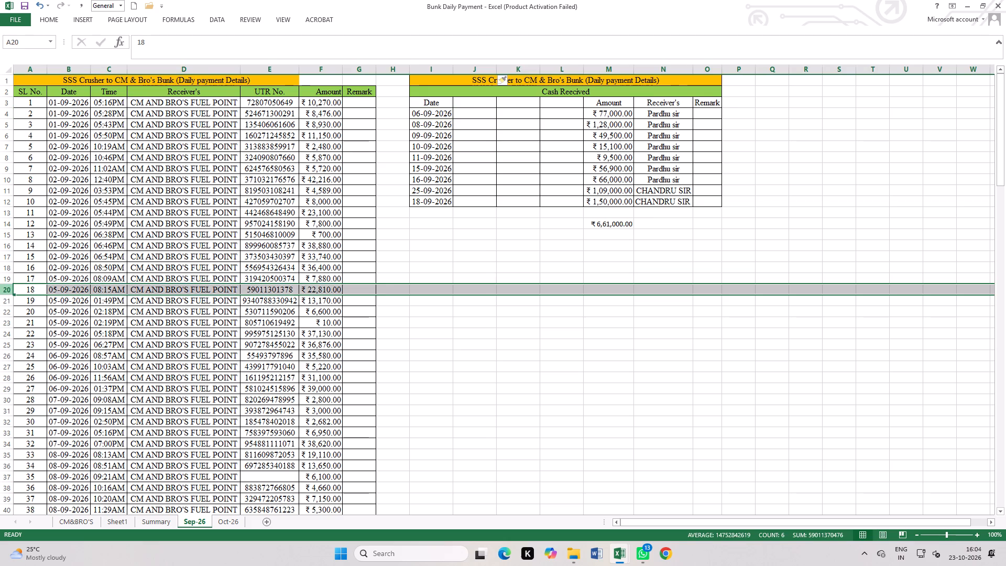
key("ctrl+plus")
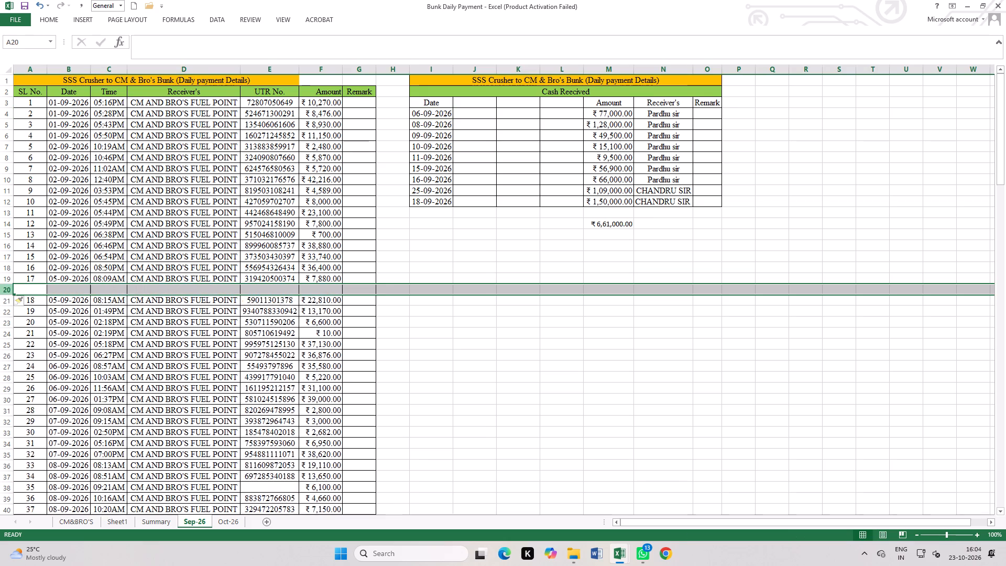
key("ctrl+plus")
key("ctrl+plus")
key("ctrl+plus")
key("ctrl+plus")
key("ctrl+plus")
key("ctrl+plus")
key("ctrl+plus")
key("ctrl+plus")
key("ctrl+plus")
key("ctrl+plus")
key("ctrl+plus")
key("ctrl+plus")
key("ctrl+plus")
key("ctrl+plus")
key("ctrl+plus")
key("ctrl+plus")
key("ctrl+plus")
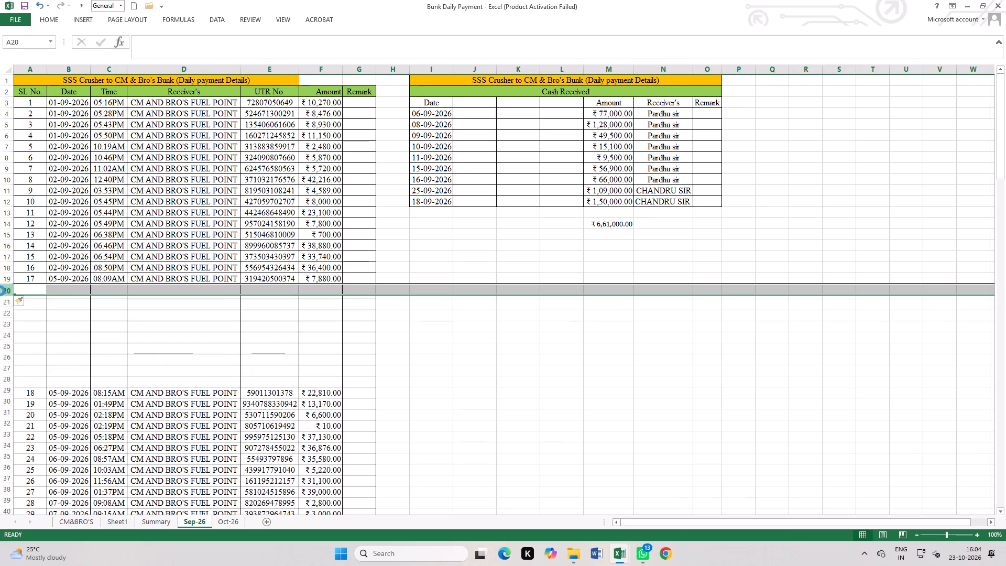
left_click(537, 412)
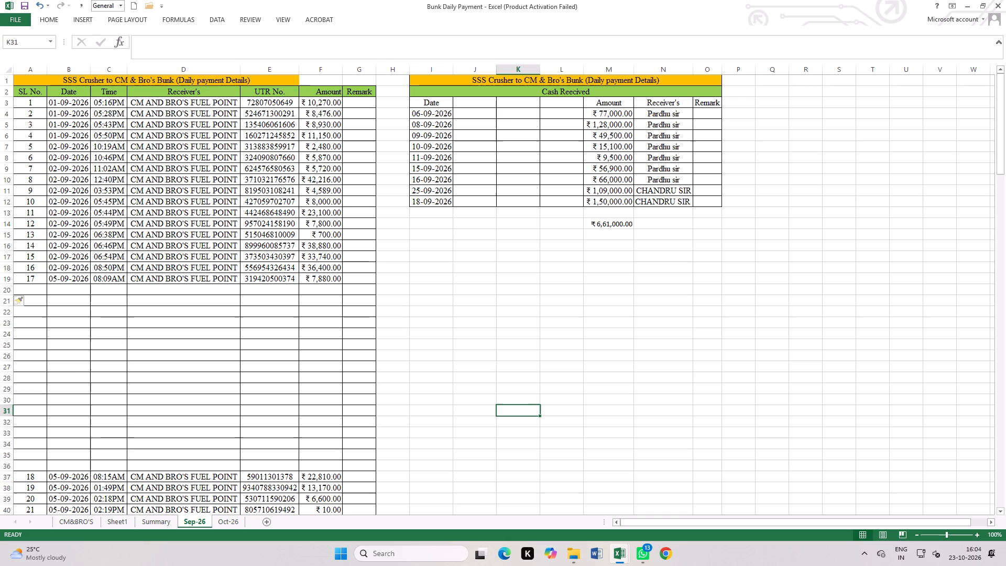
Copy all dates through amounts from the Cash Received table into the blank rows of the daily payment table, starting at B20.
left_click_drag(428, 112, 562, 174)
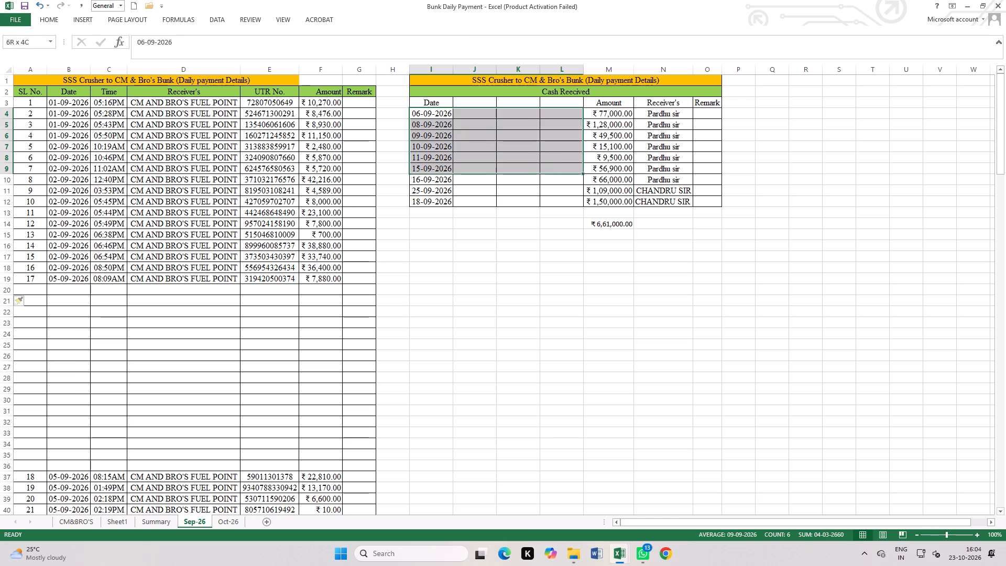
left_click_drag(562, 174, 628, 196)
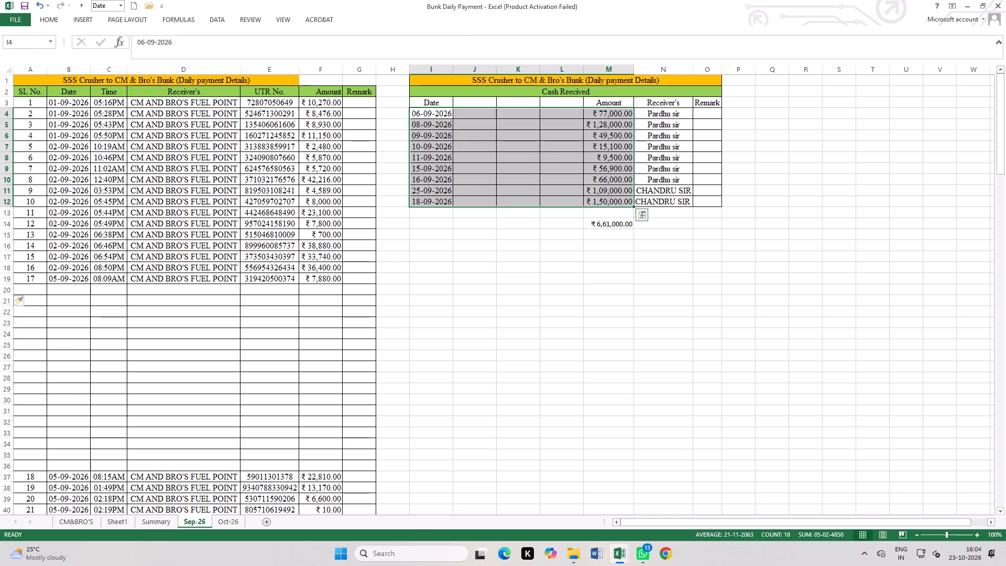
key("ctrl+c")
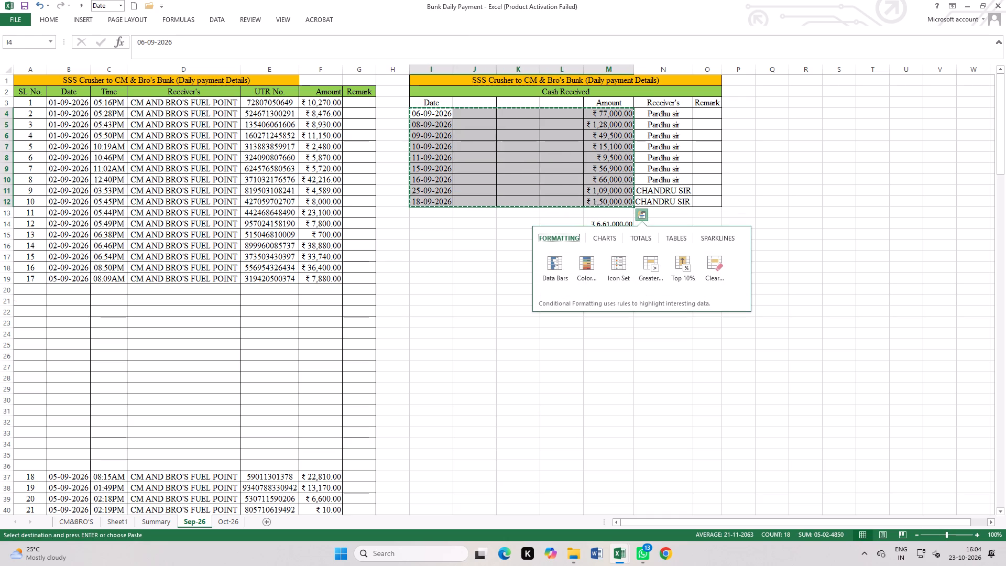
left_click(60, 290)
key("ctrl+v")
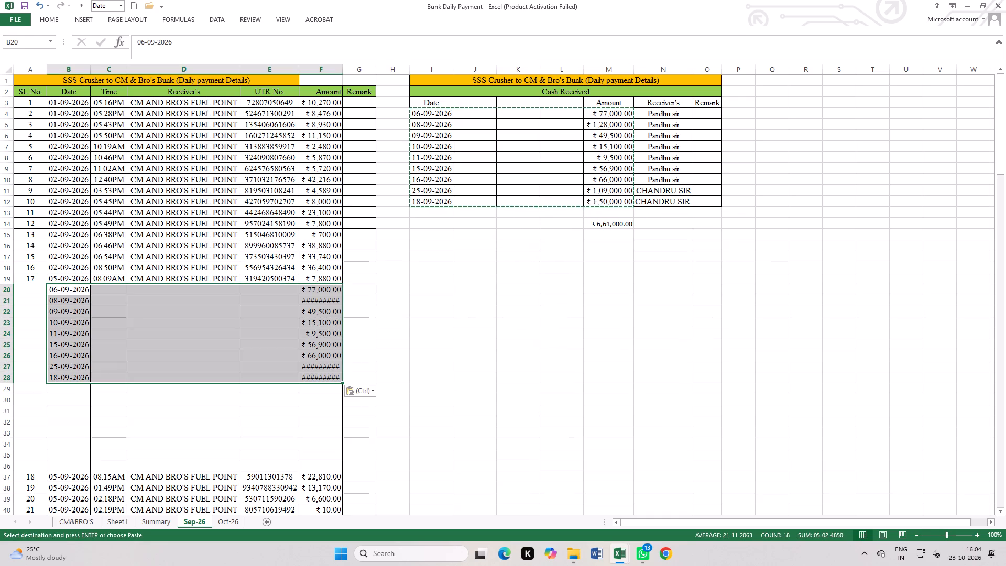
left_click(454, 323)
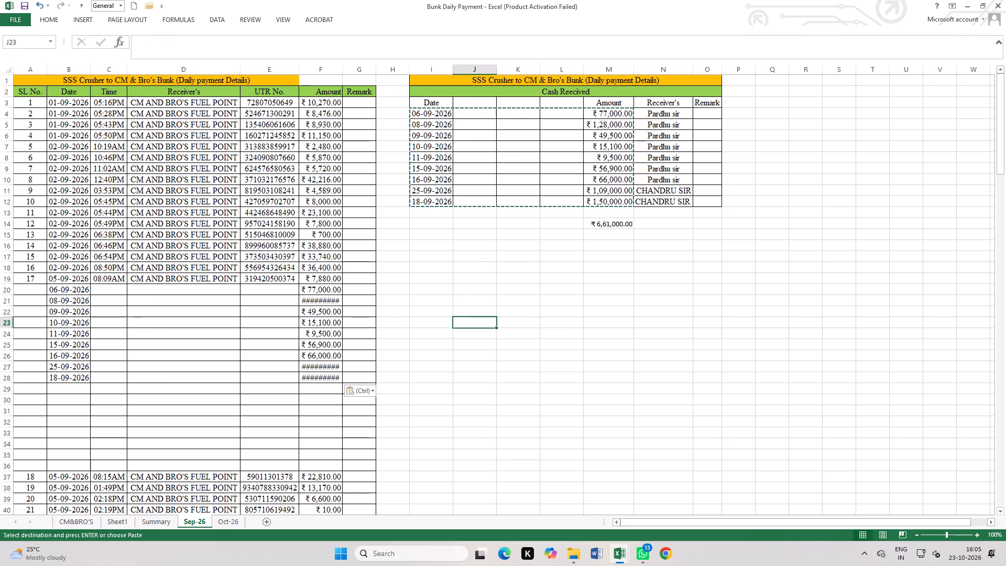
Autofit the width of the daily payment table's Amount column.
double_click(342, 71)
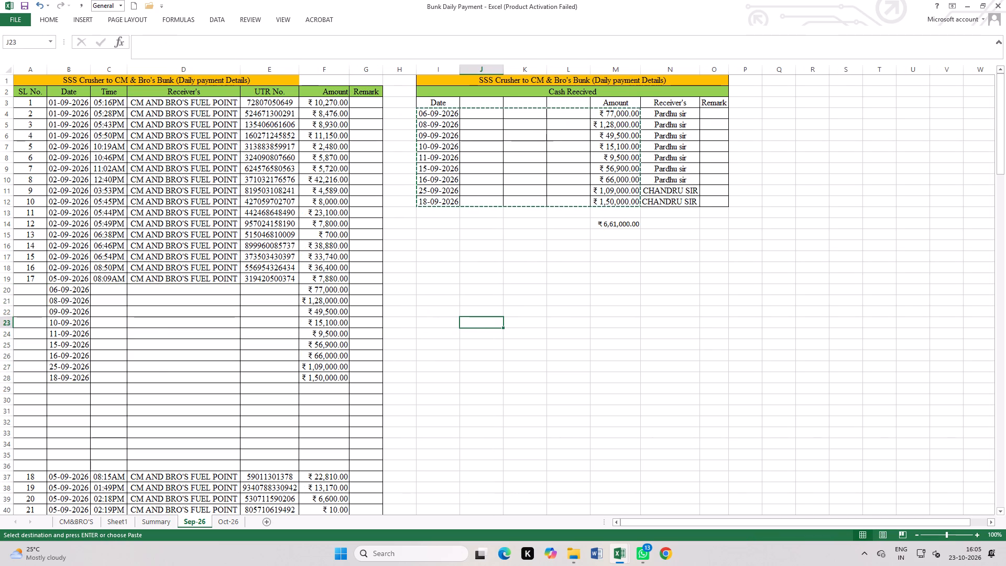
left_click(561, 400)
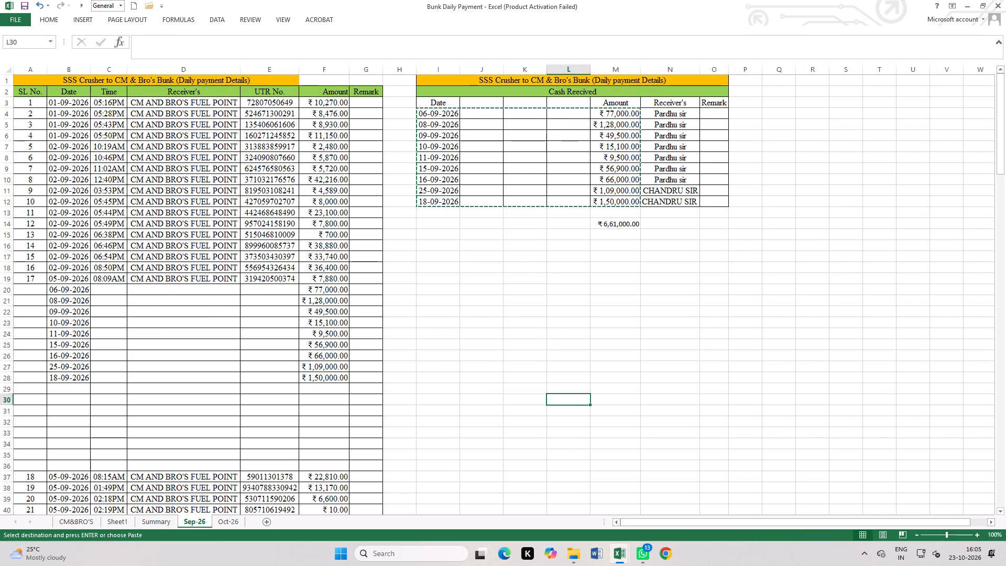
Enter "Cash Collection" as the receiver in D20 and fill it down through row 28.
left_click(170, 291)
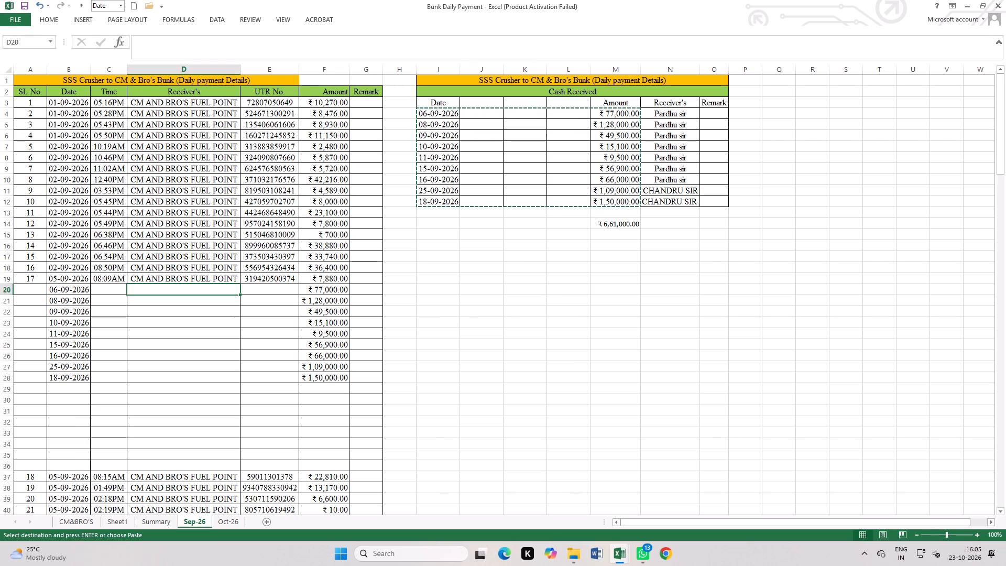
key("c")
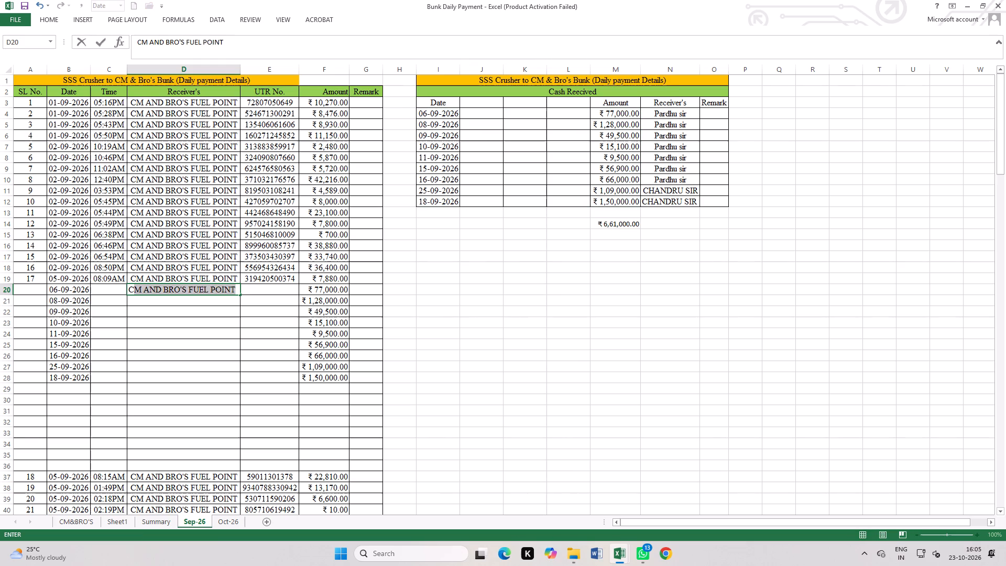
type("ash")
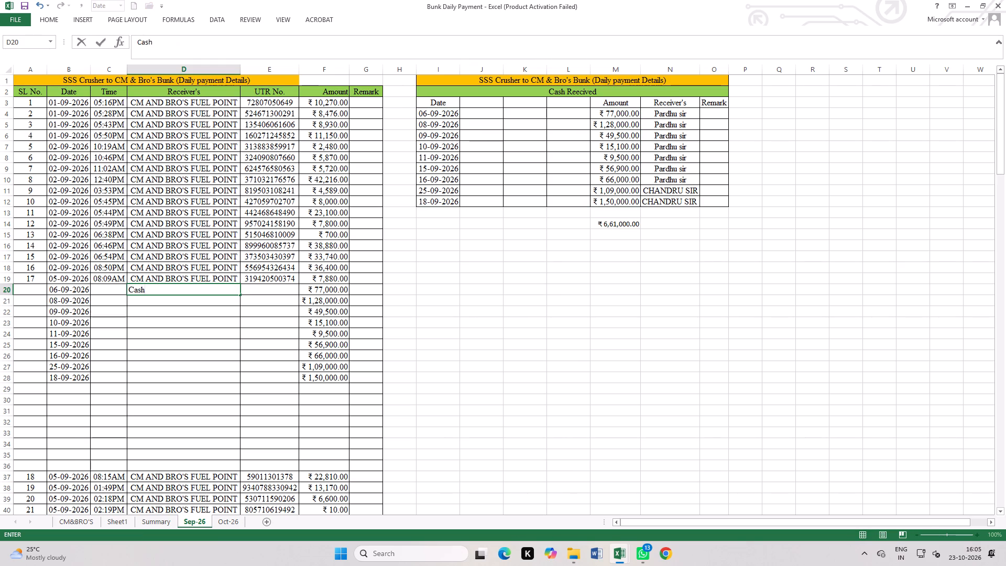
key("space")
key("c")
type("oll")
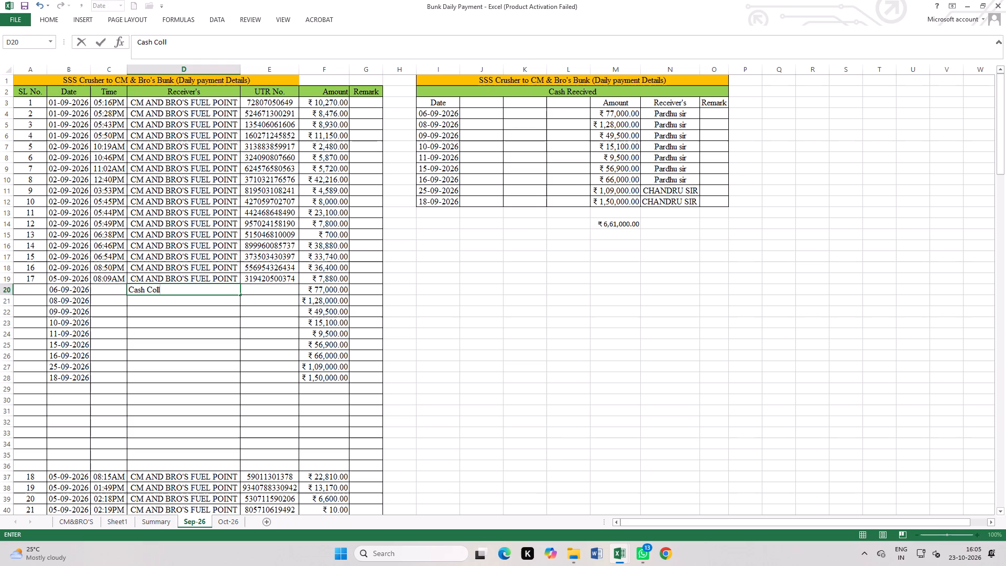
type("ection")
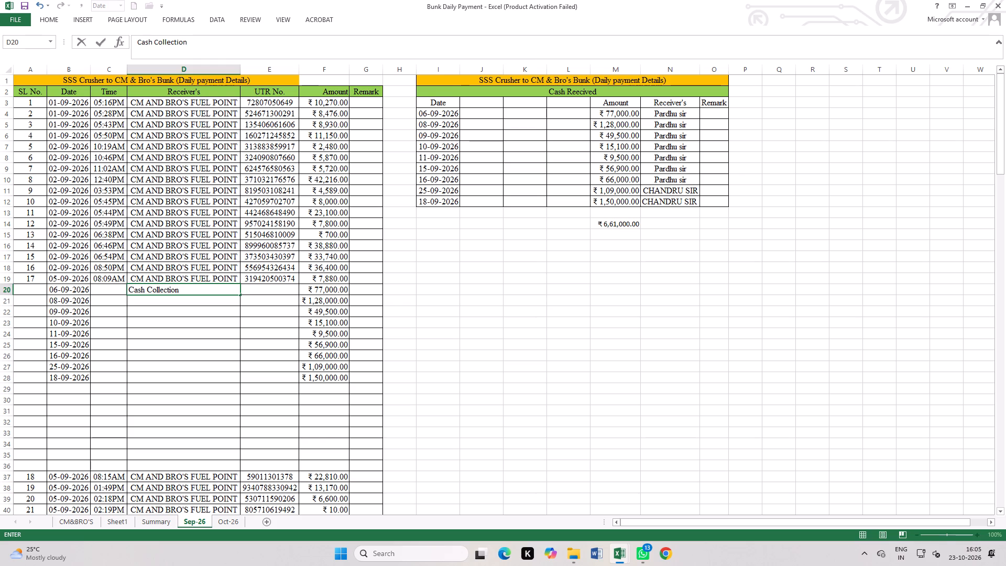
left_click(225, 383)
left_click(210, 292)
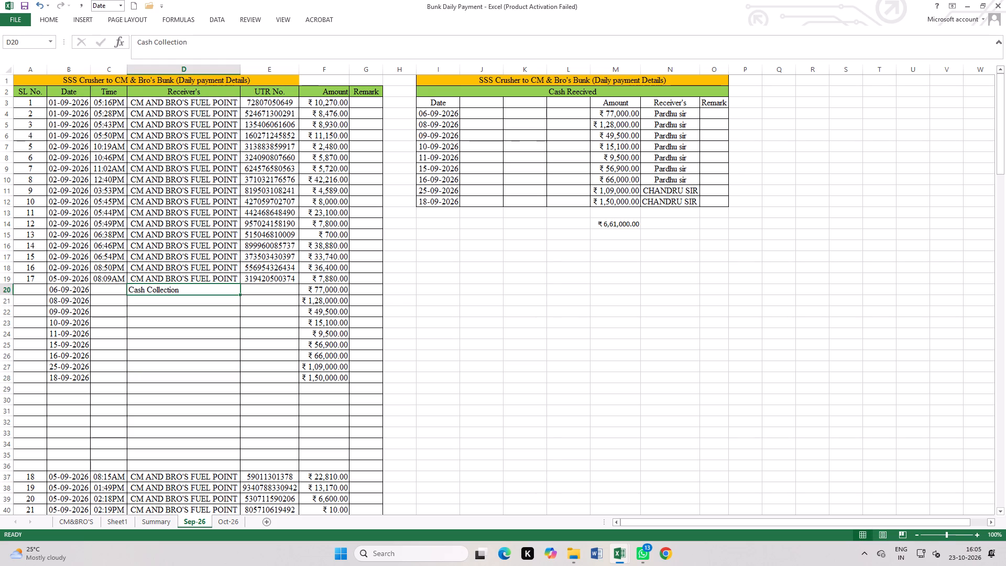
left_click(212, 338)
left_click_drag(196, 290, 198, 326)
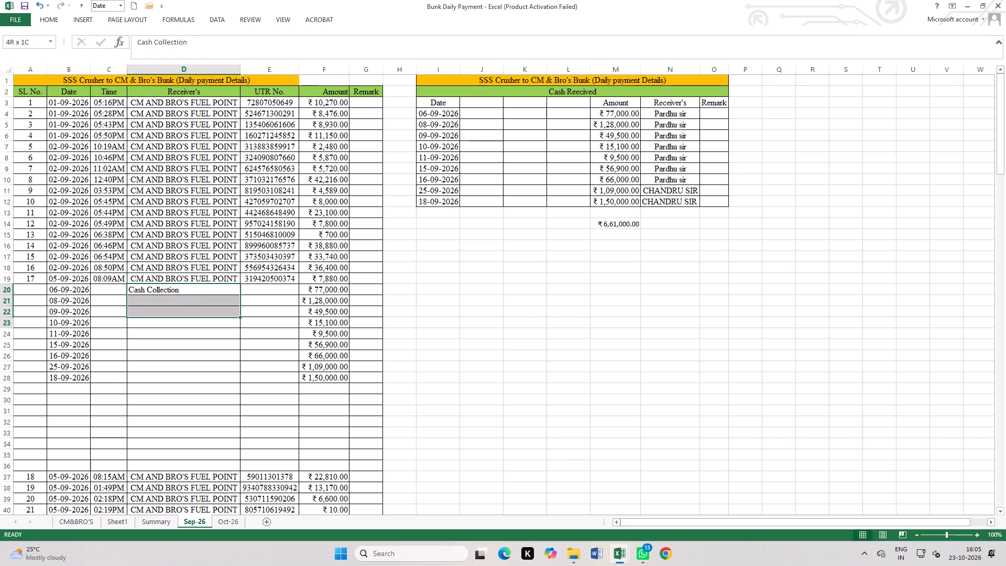
left_click_drag(198, 326, 193, 376)
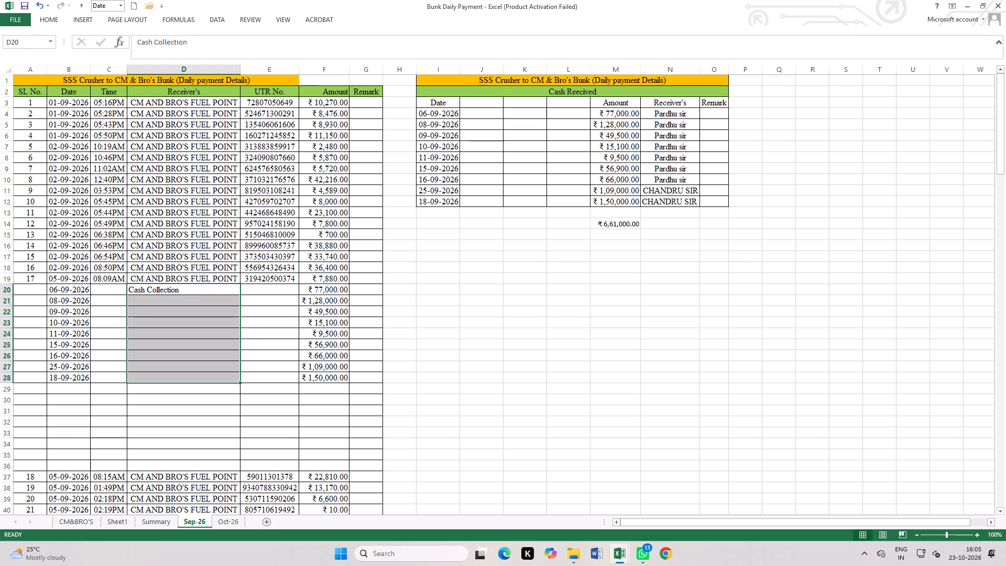
key("ctrl+d")
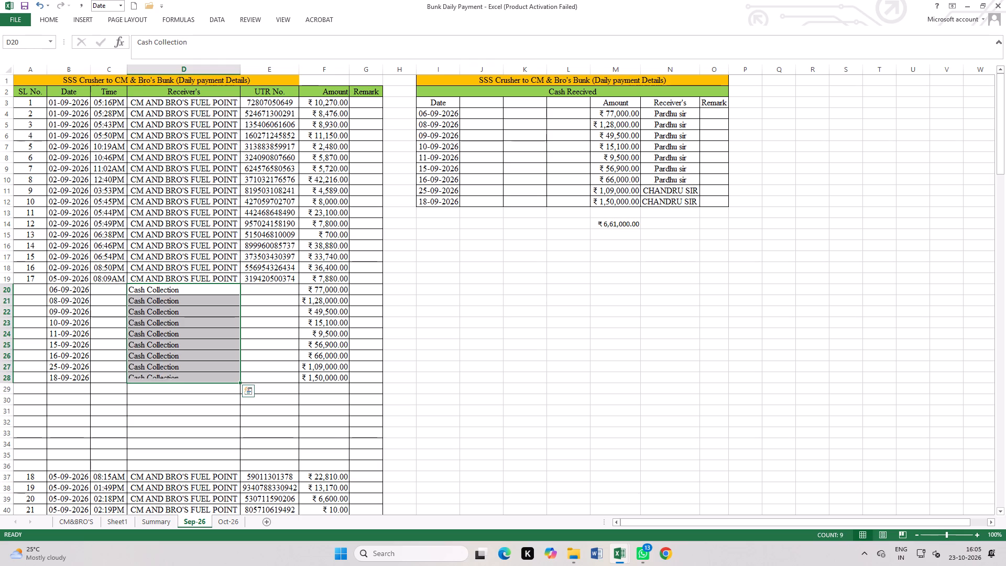
Centre the Cash Collection entries in D20 to D28 horizontally.
left_click(50, 19)
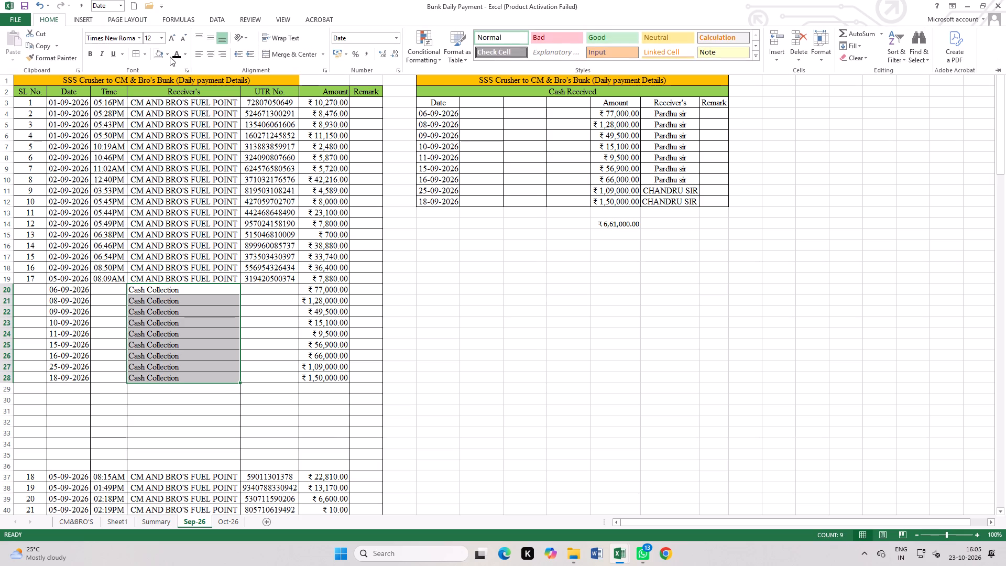
left_click(205, 53)
left_click(542, 362)
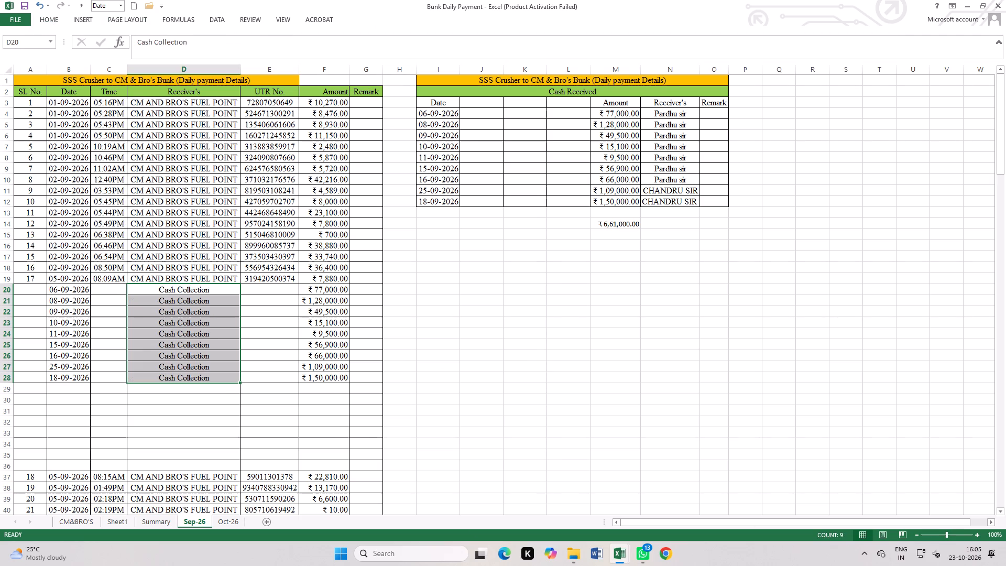
Widen the daily payment table's Remark column and copy the Cash Received receiver names into it, rows 20 to 28.
left_click_drag(385, 69, 408, 81)
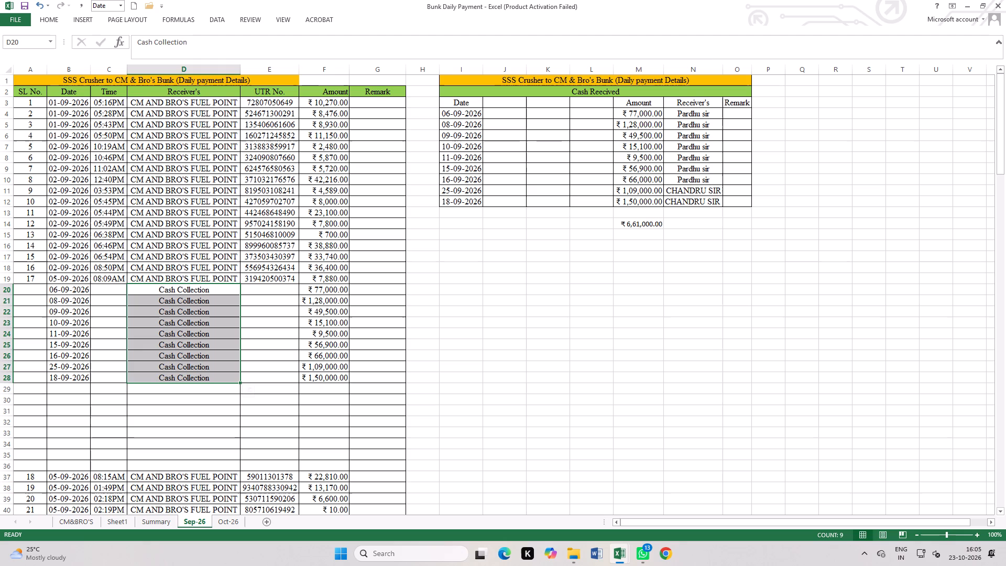
left_click_drag(699, 116, 707, 200)
key("ctrl+c")
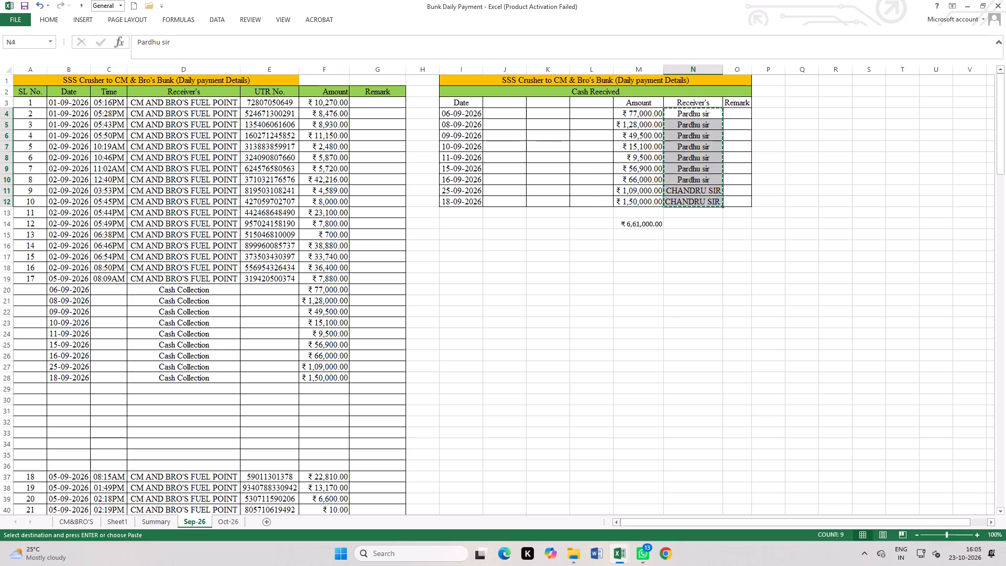
left_click(389, 290)
key("ctrl+v")
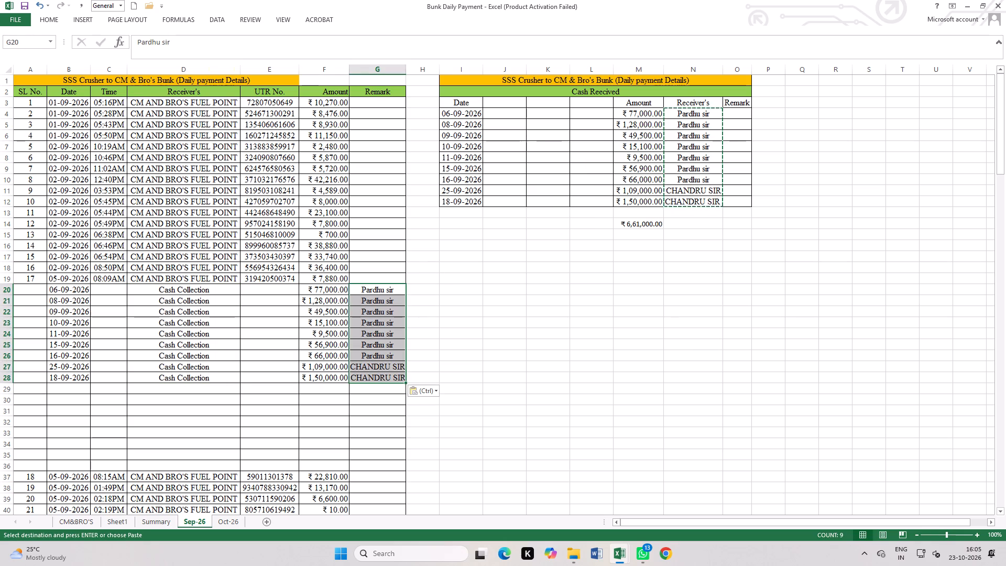
left_click(513, 330)
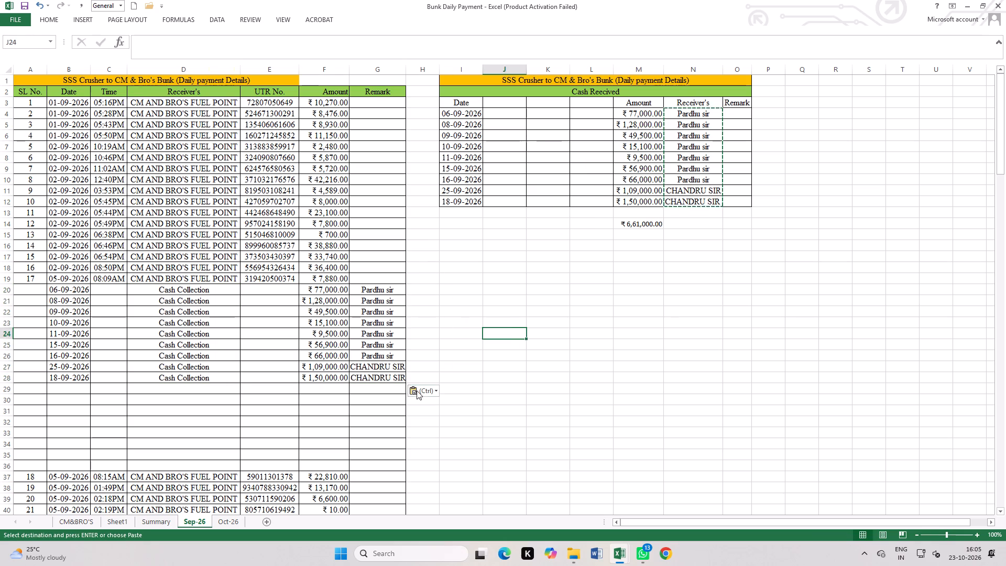
Change the all-caps remark in G27 to "Chandru sir" and fill it down to G28.
left_click(388, 368)
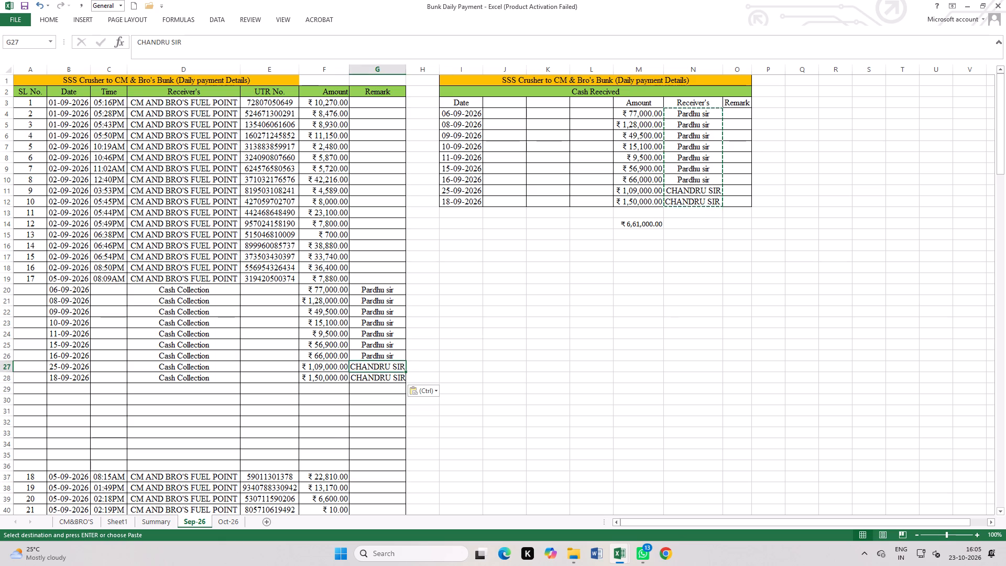
key("c")
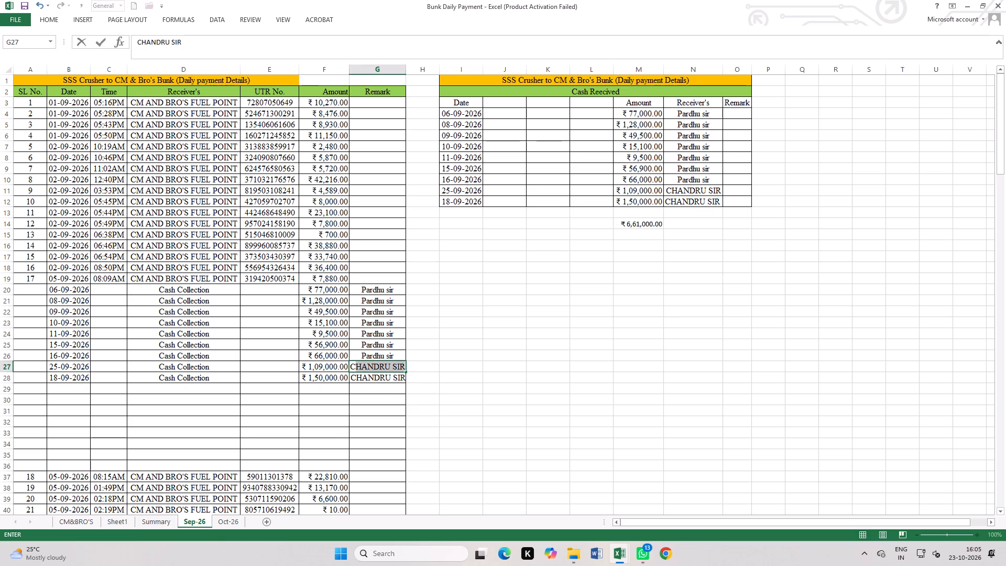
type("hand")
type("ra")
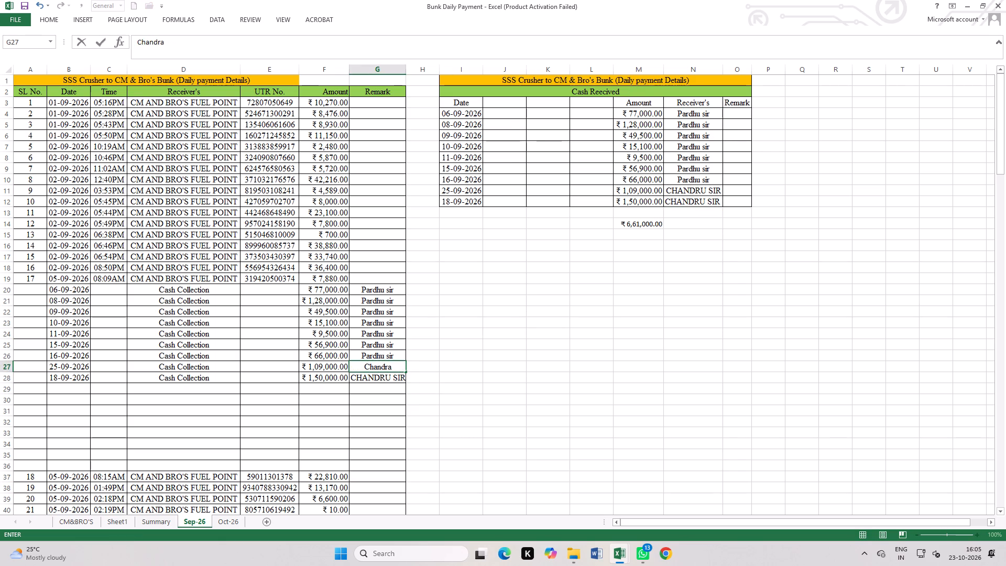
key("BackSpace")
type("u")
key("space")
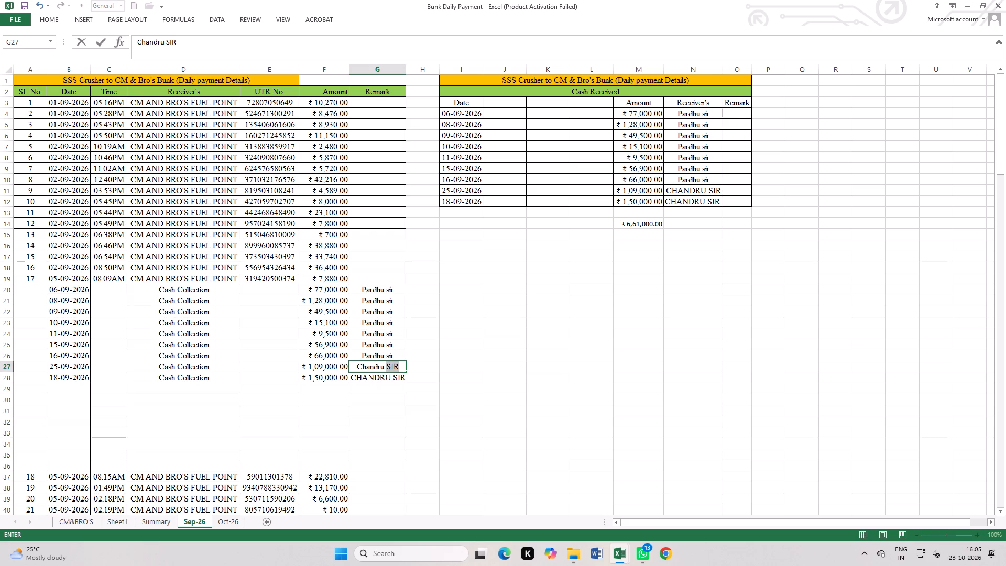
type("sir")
left_click(533, 391)
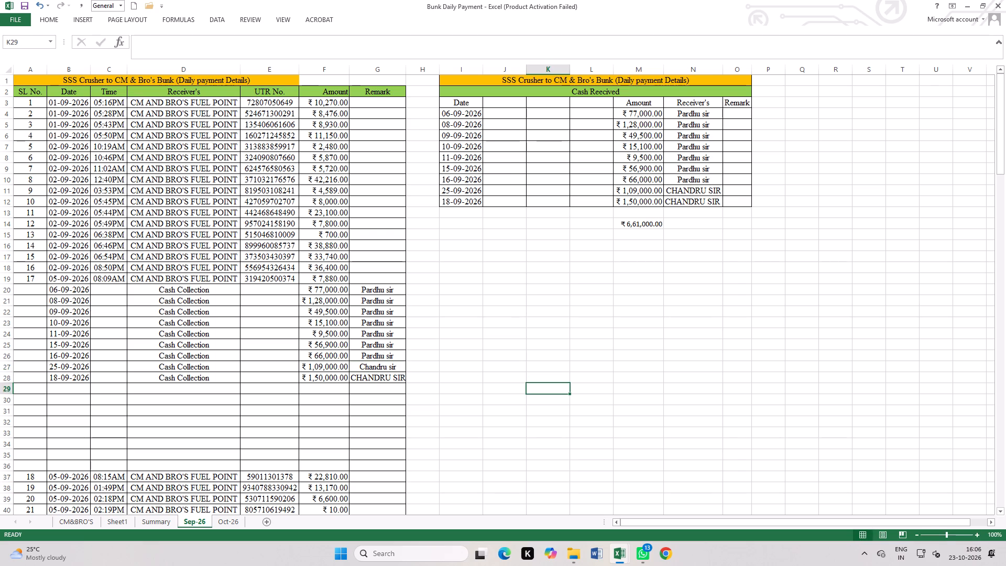
left_click_drag(382, 368, 384, 377)
key("ctrl+d")
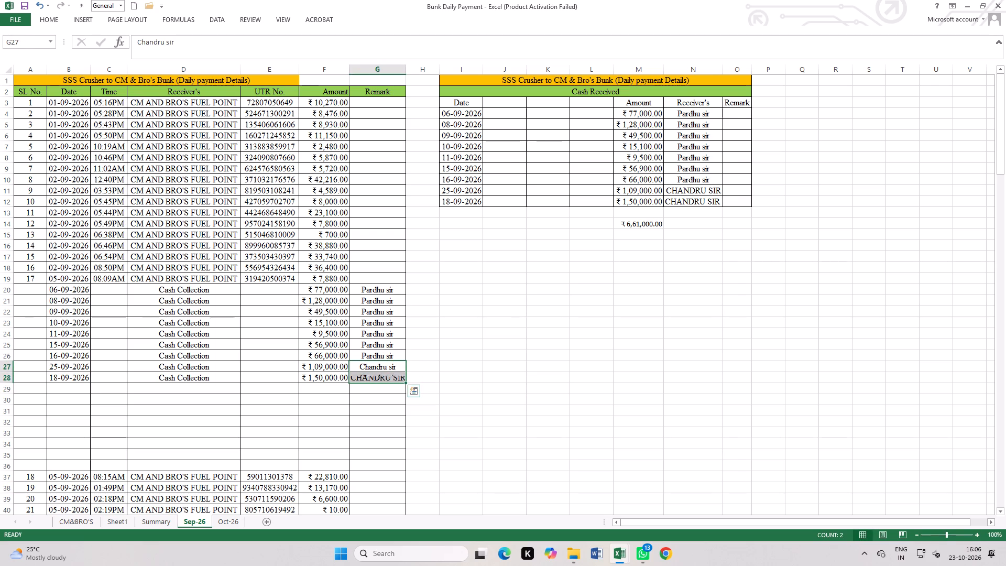
left_click(559, 390)
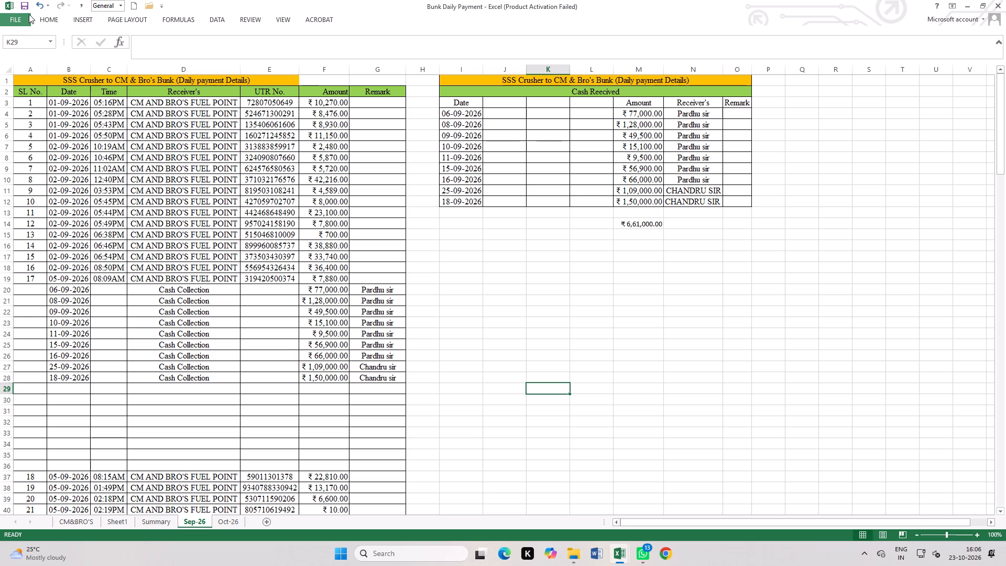
Save the workbook.
left_click(24, 4)
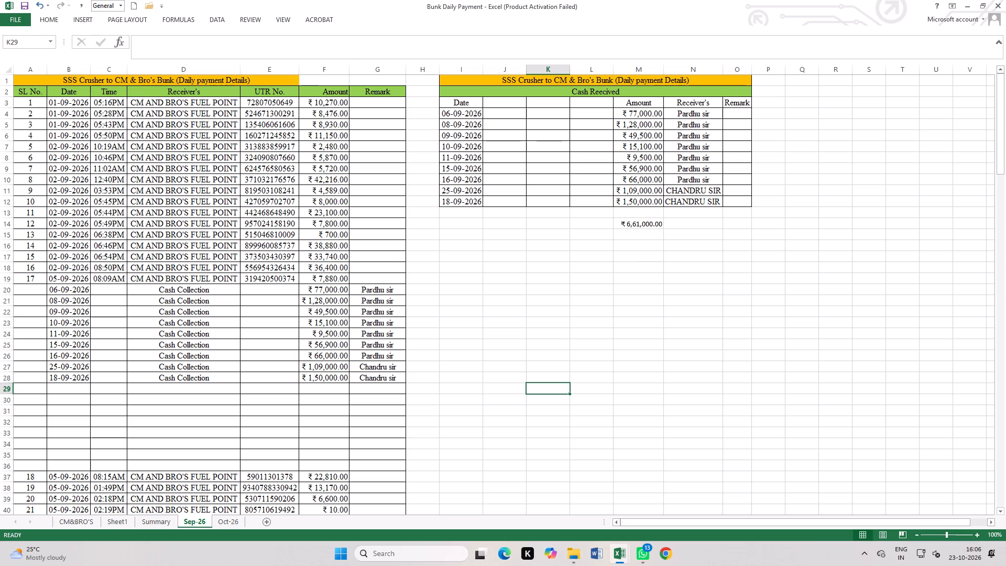
Continue the SL No. series from 17 down the cash collection rows, numbering them 18 to 26.
scroll(165, 297, "down", 1)
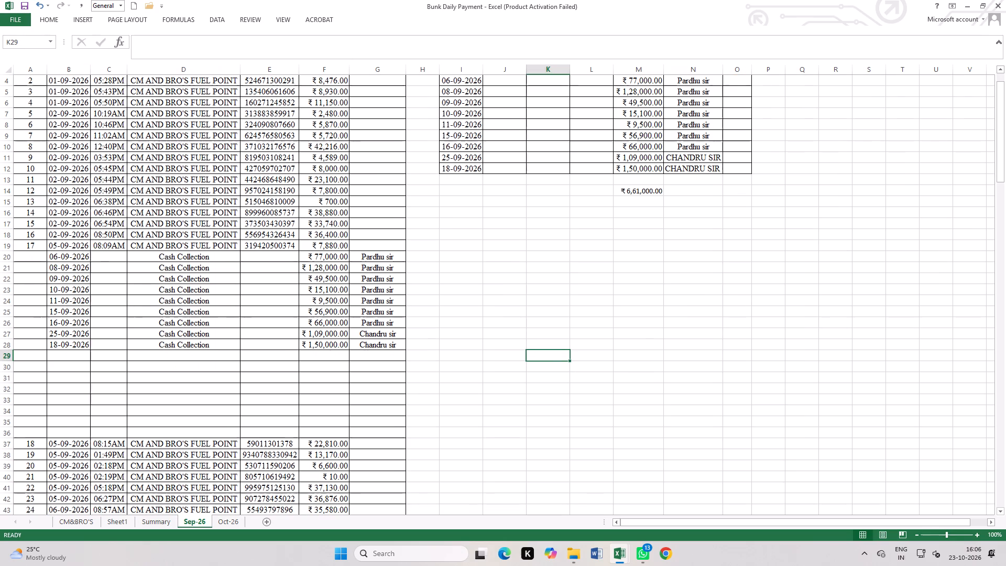
left_click_drag(36, 234, 36, 244)
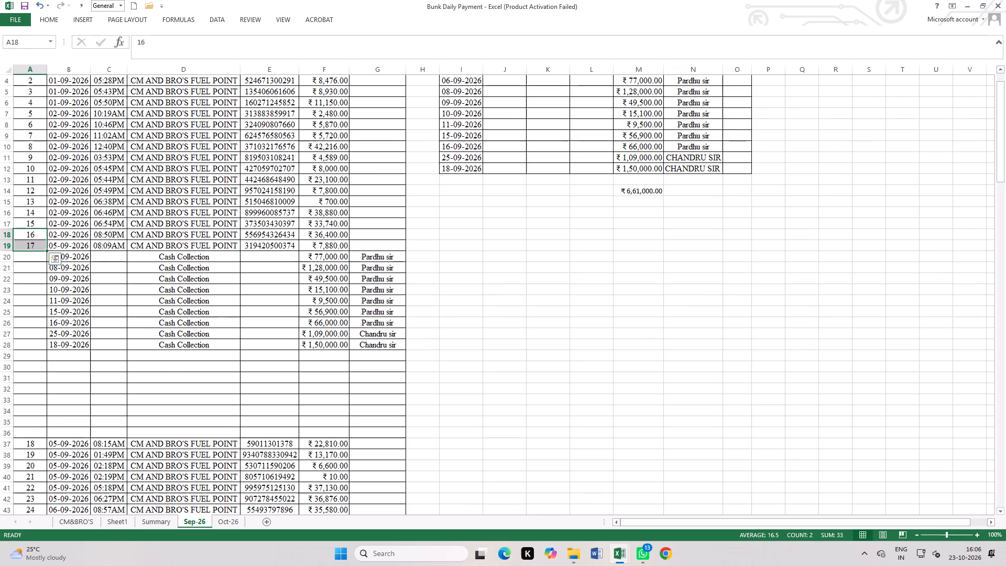
left_click_drag(47, 252, 48, 347)
Delete the blank rows 29 to 36 below the last Cash Collection row.
scroll(137, 352, "down", 1)
left_click_drag(0, 321, 6, 398)
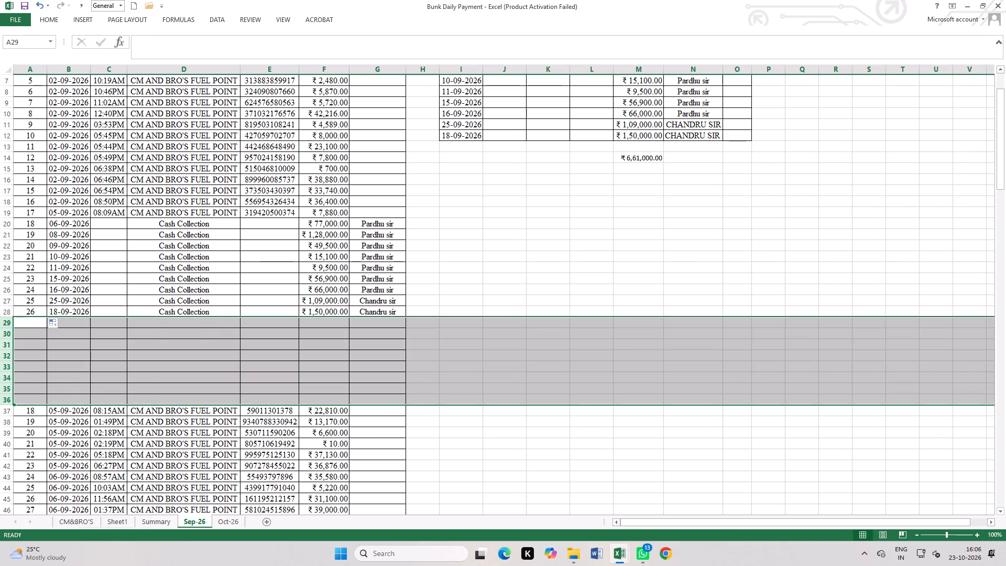
right_click(79, 369)
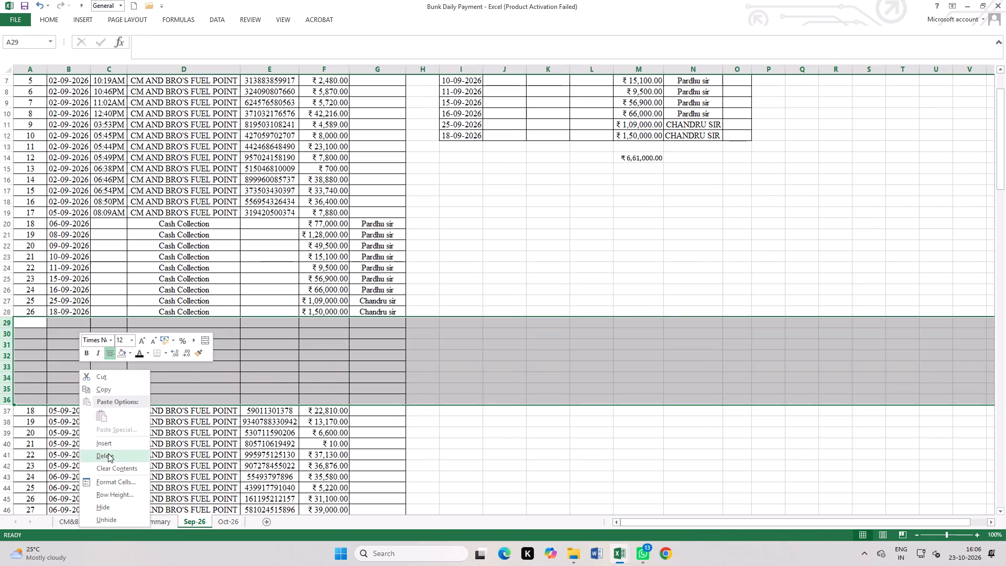
left_click(108, 453)
left_click(631, 383)
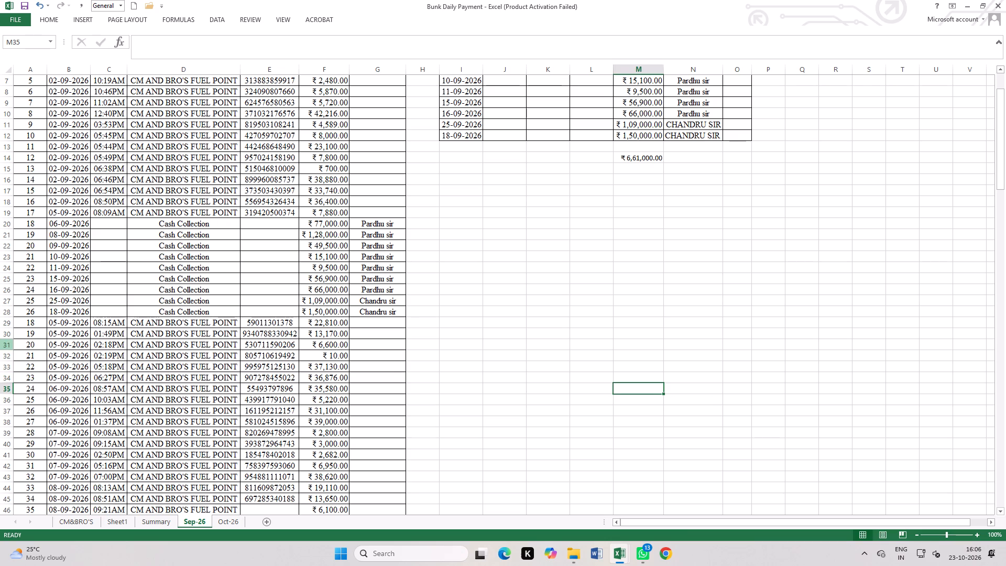
Continue the SL No. series from 25 and 26 down the remaining payment rows, starting with 27 in A29.
left_click(37, 311)
left_click_drag(39, 301, 41, 310)
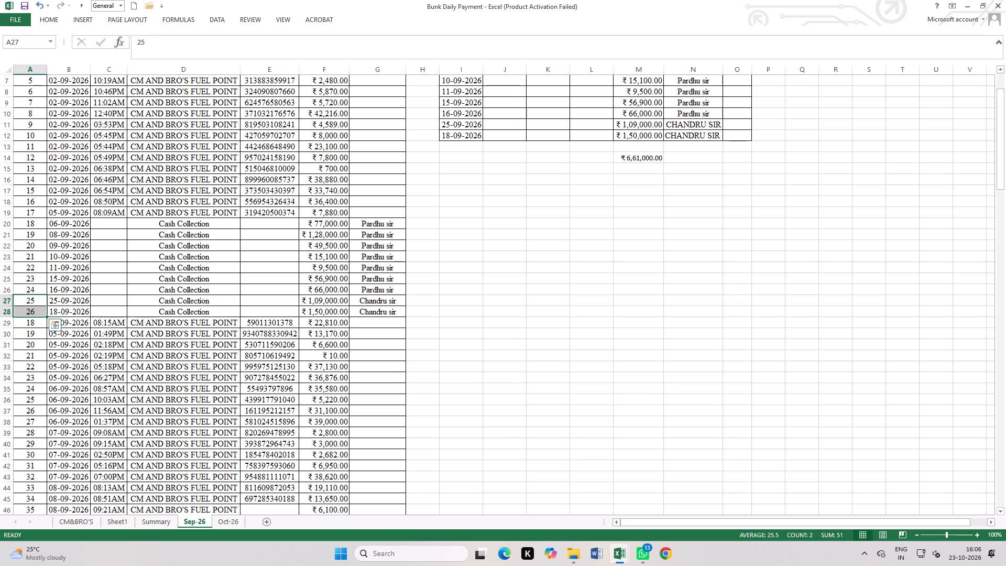
double_click(48, 314)
left_click(516, 373)
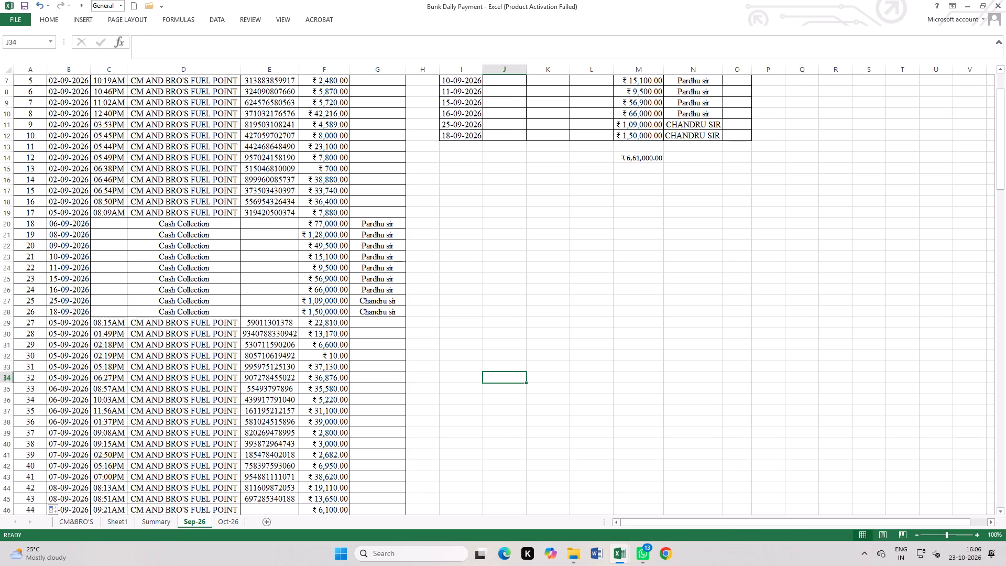
Fill the Cash Collection rows A20 to G28 with yellow.
left_click_drag(36, 223, 106, 253)
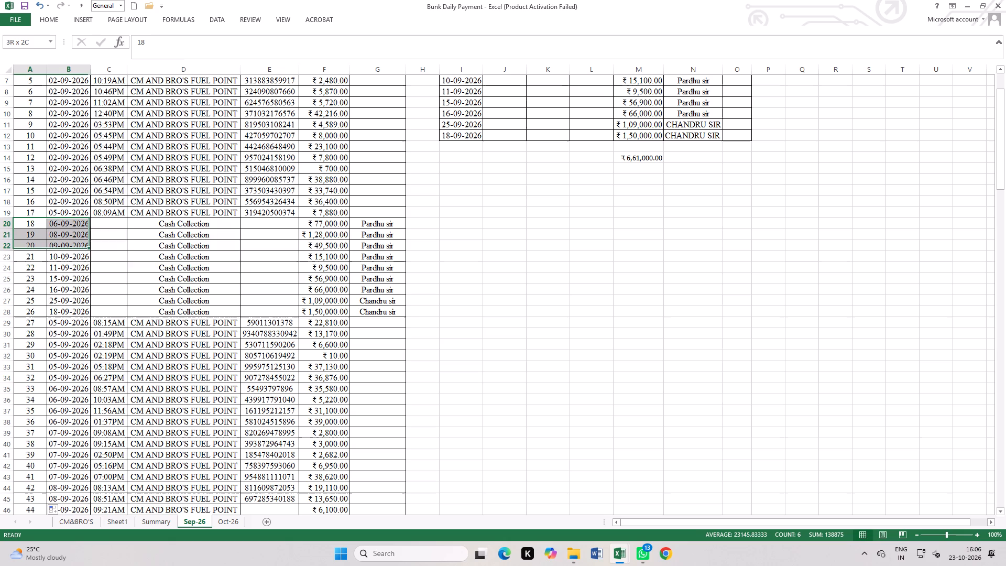
left_click_drag(106, 253, 359, 310)
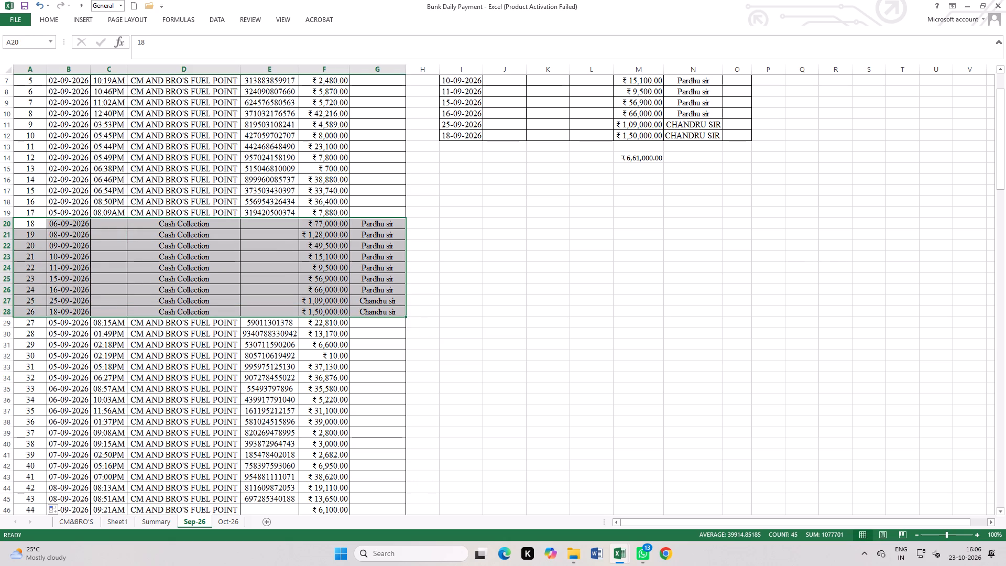
left_click(52, 20)
left_click(185, 53)
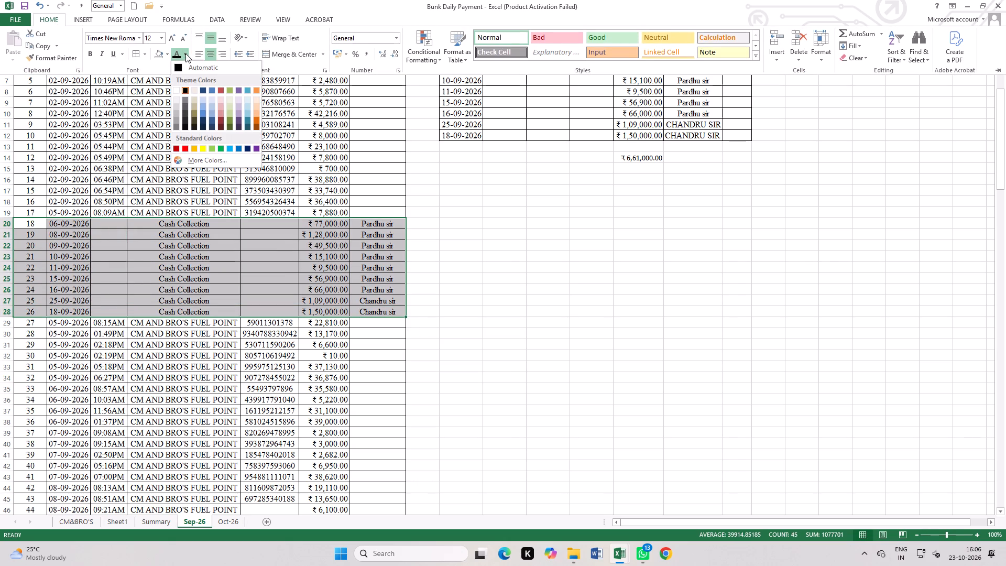
left_click(167, 53)
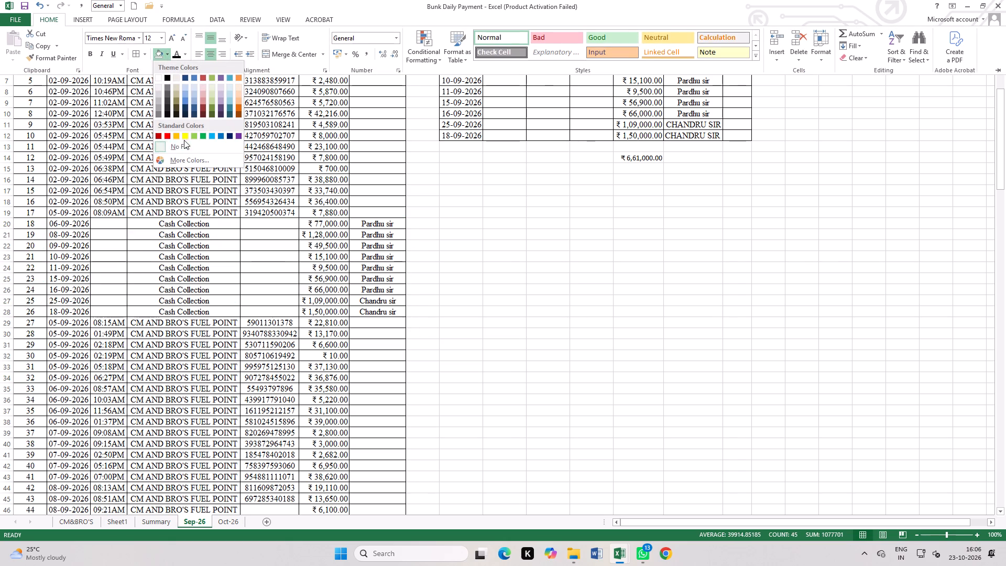
left_click(185, 135)
left_click(412, 233)
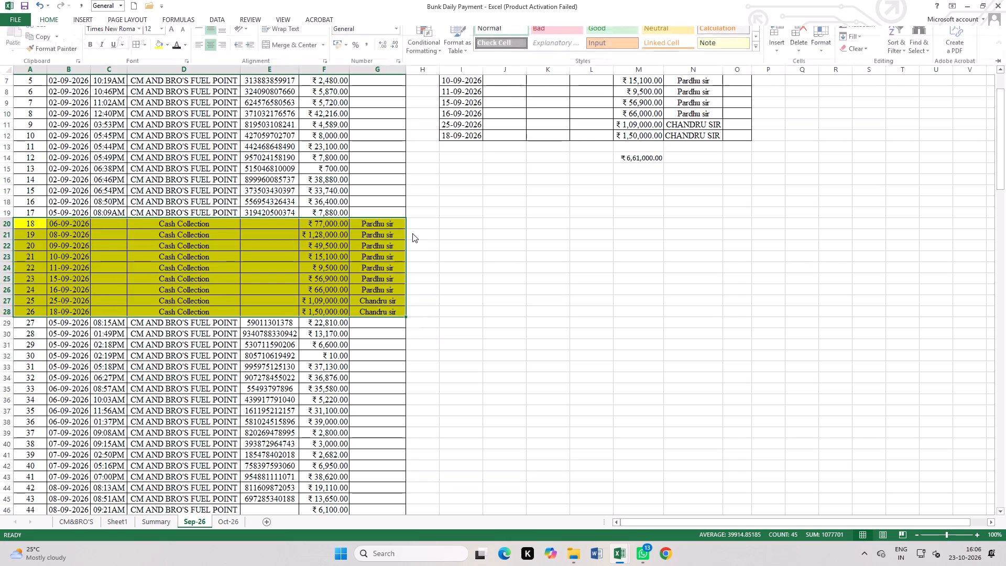
Add filters to the daily payment table's header row, from SL No. to Remark.
scroll(181, 101, "up", 9)
left_click_drag(26, 94, 381, 95)
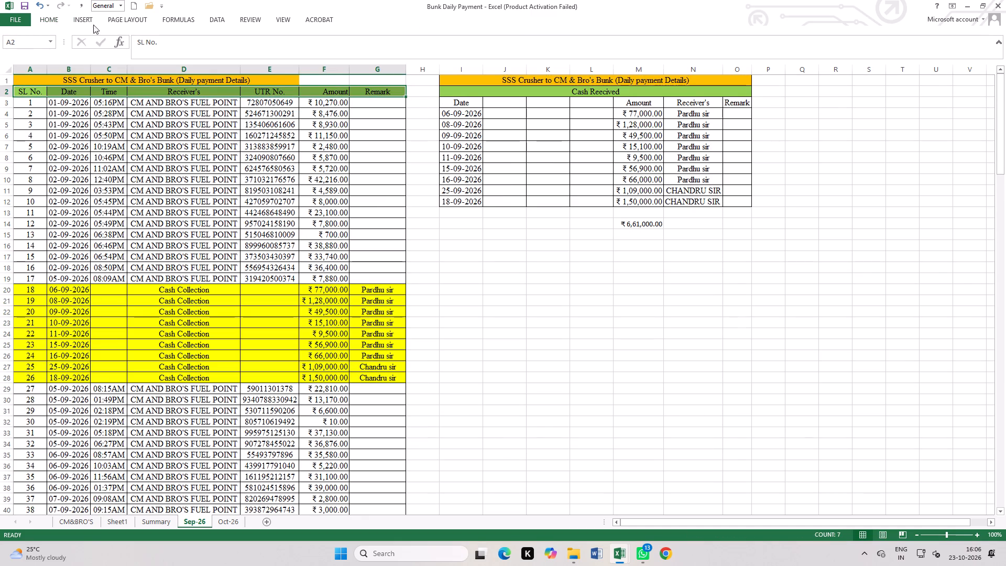
left_click(52, 18)
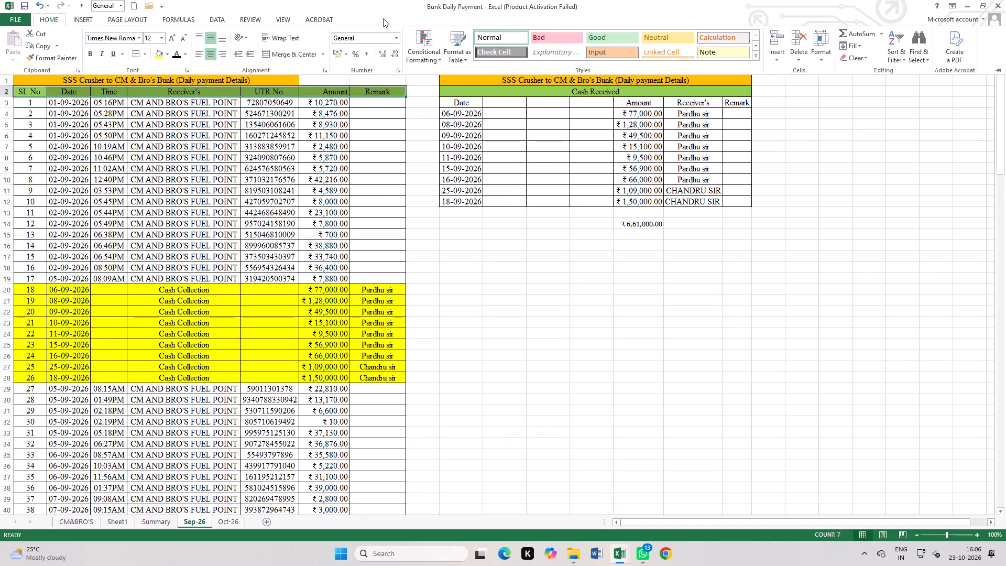
left_click(207, 21)
left_click(279, 46)
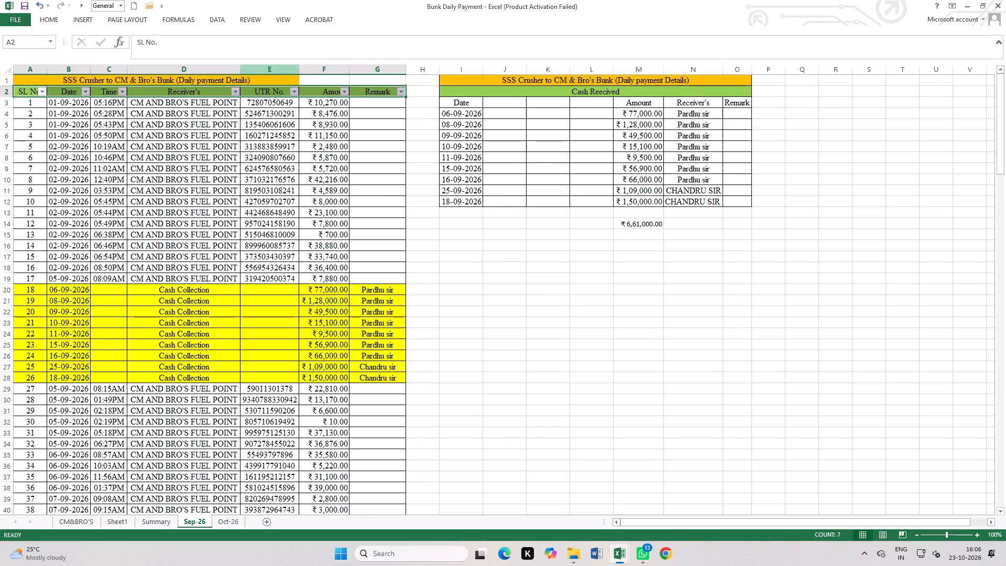
left_click(239, 175)
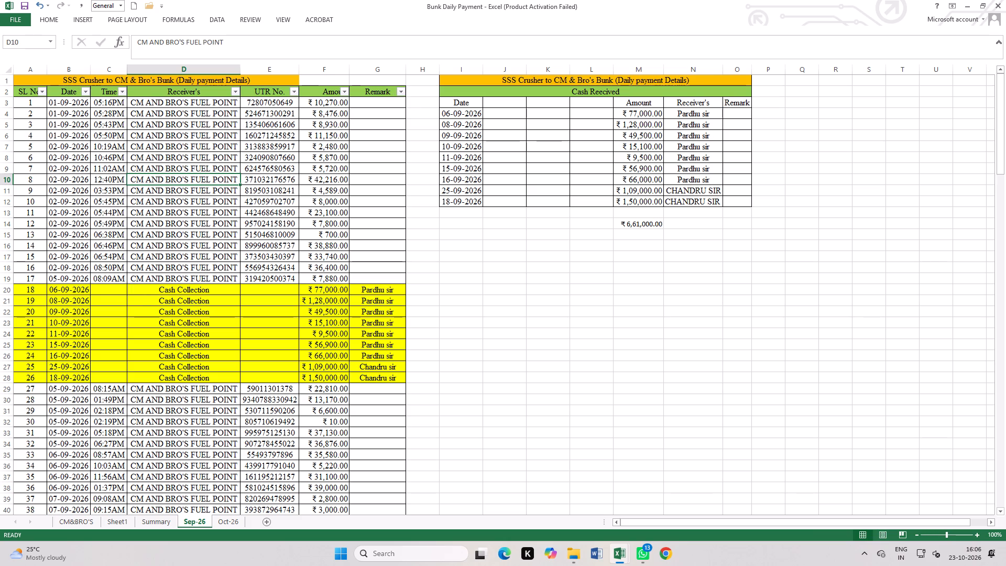
Sort the daily payment table by Date from oldest to newest.
left_click(89, 91)
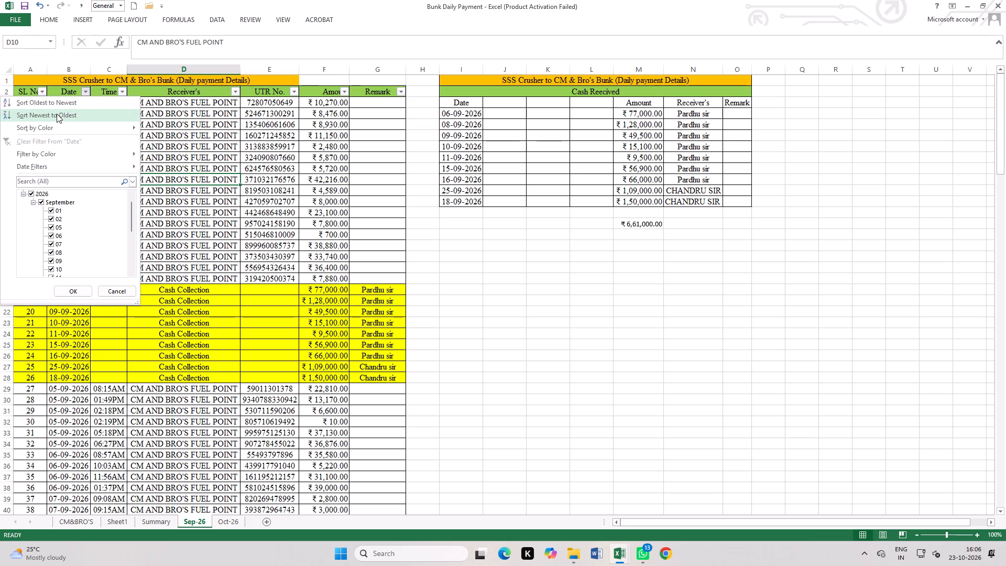
left_click(58, 104)
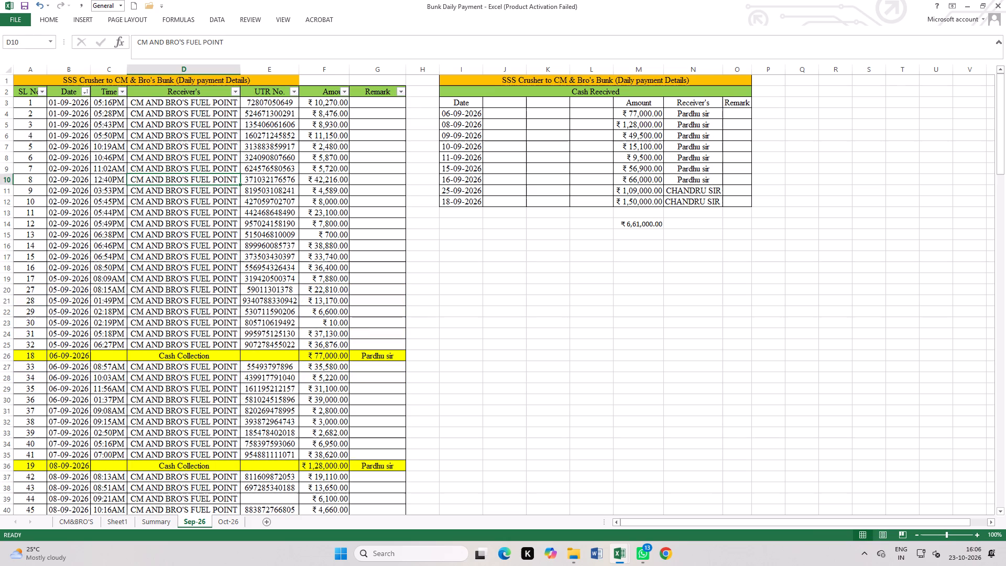
scroll(185, 246, "down", 2)
left_click(534, 284)
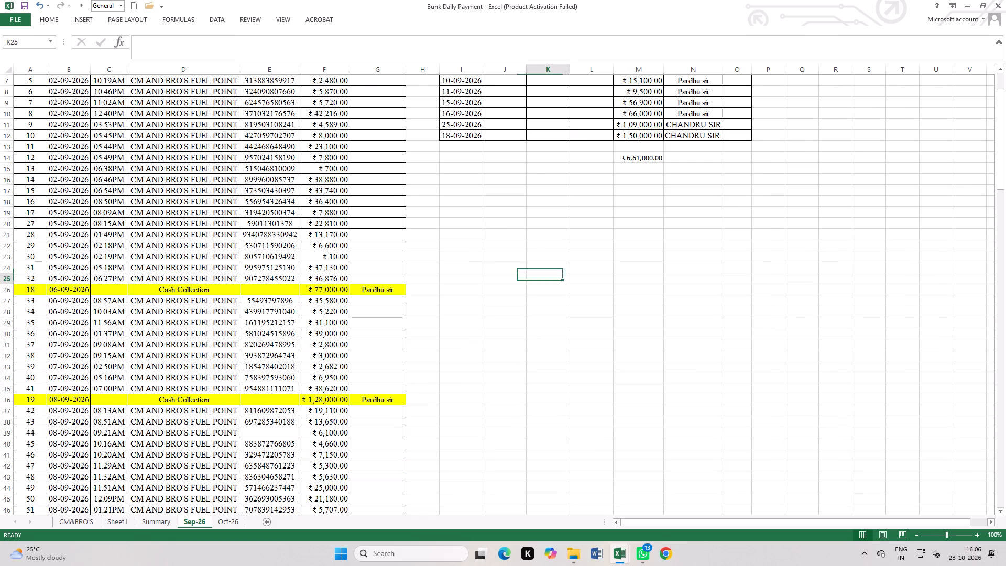
Total the Amount column with AutoSum in F165, below the last payment row.
scroll(245, 221, "down", 14)
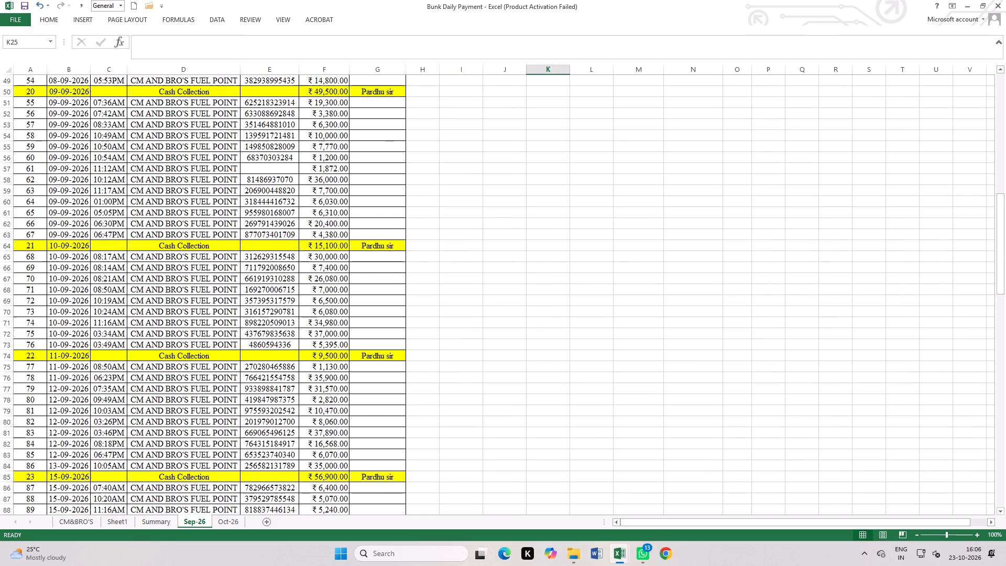
scroll(243, 222, "down", 18)
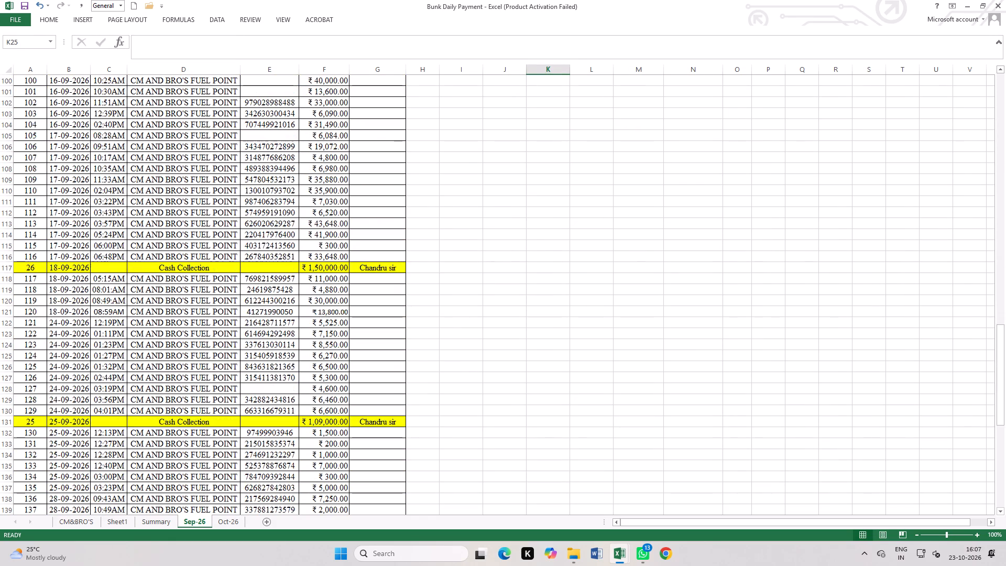
scroll(243, 222, "down", 14)
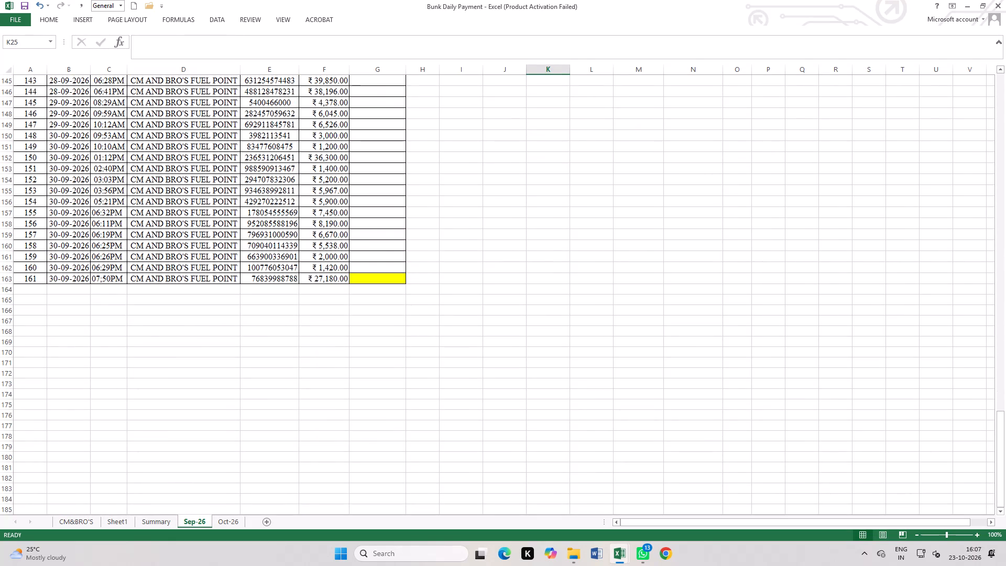
left_click(329, 303)
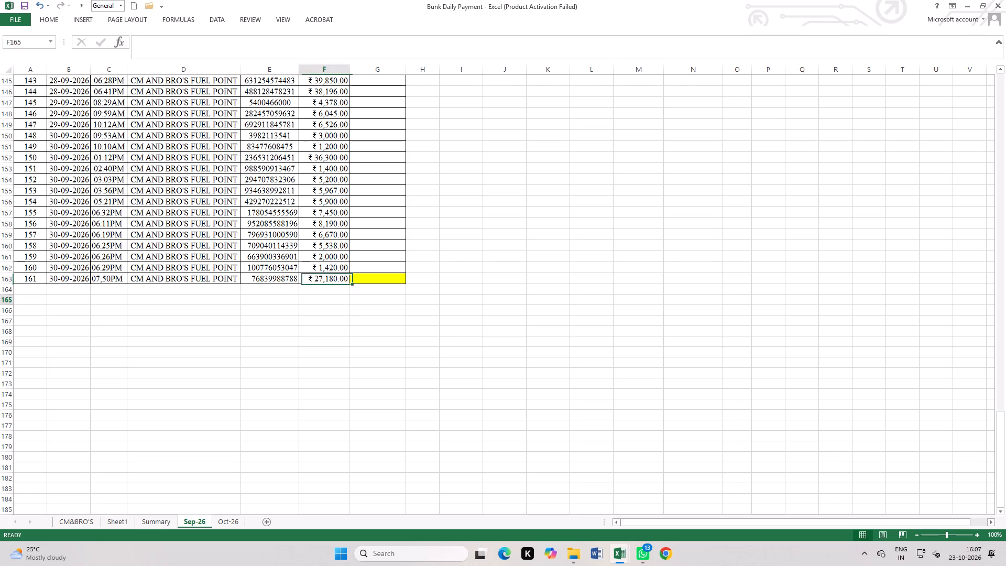
left_click(50, 20)
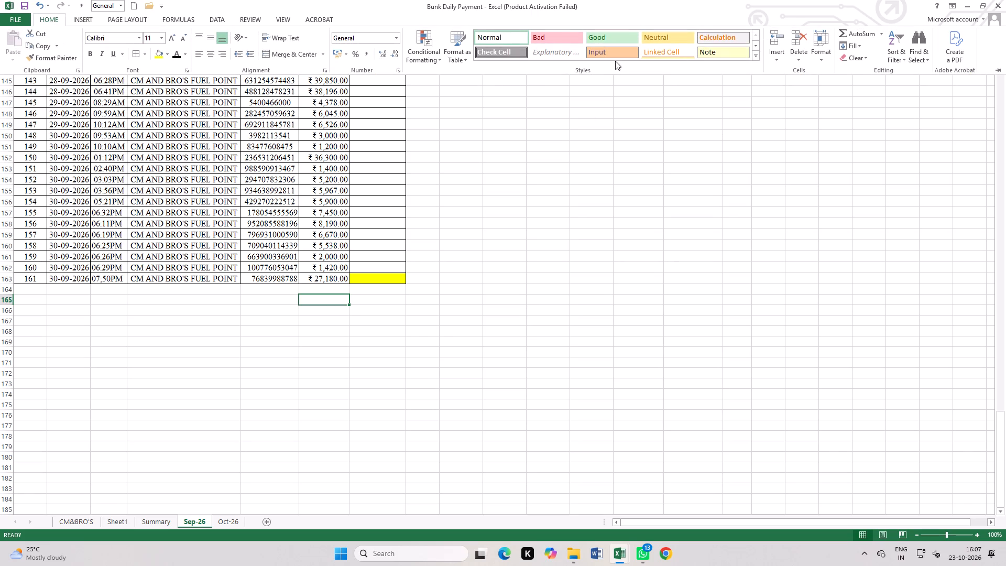
left_click(861, 35)
key("Return")
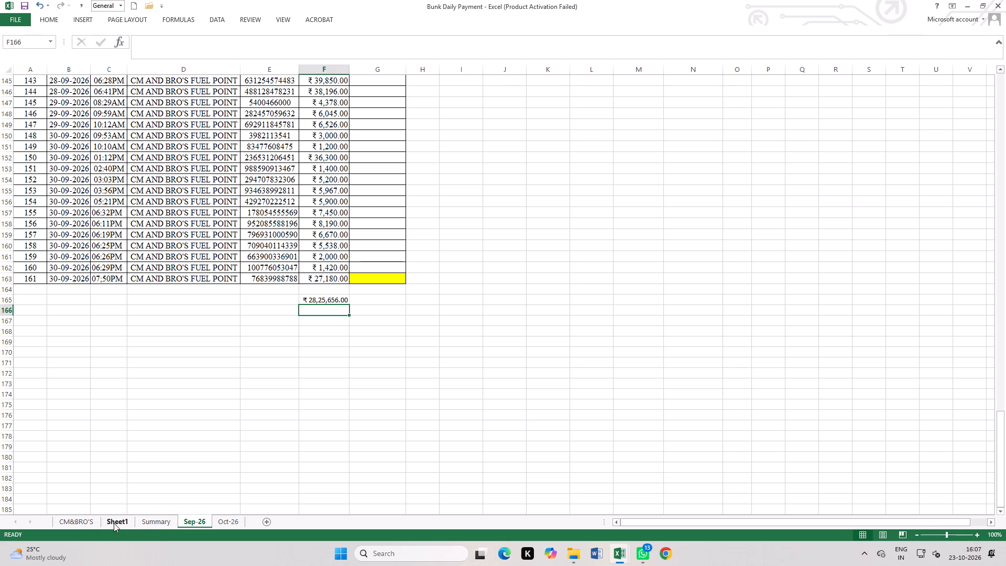
Examine the Summary sheet's aggregate supply and payment received sections.
left_click(155, 520)
scroll(272, 198, "up", 4)
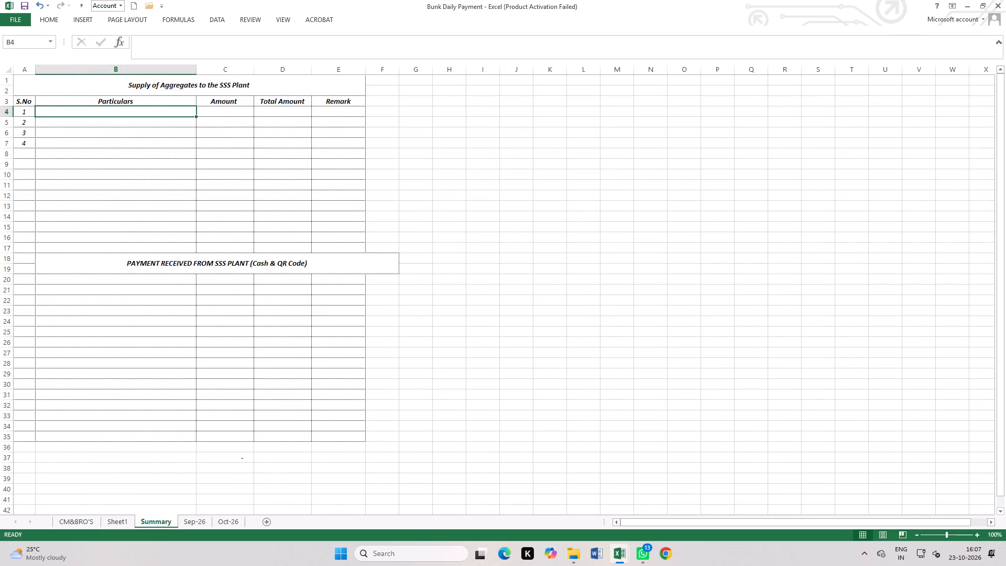
scroll(250, 199, "up", 4)
scroll(194, 254, "down", 3)
scroll(193, 254, "up", 8)
left_click(304, 211)
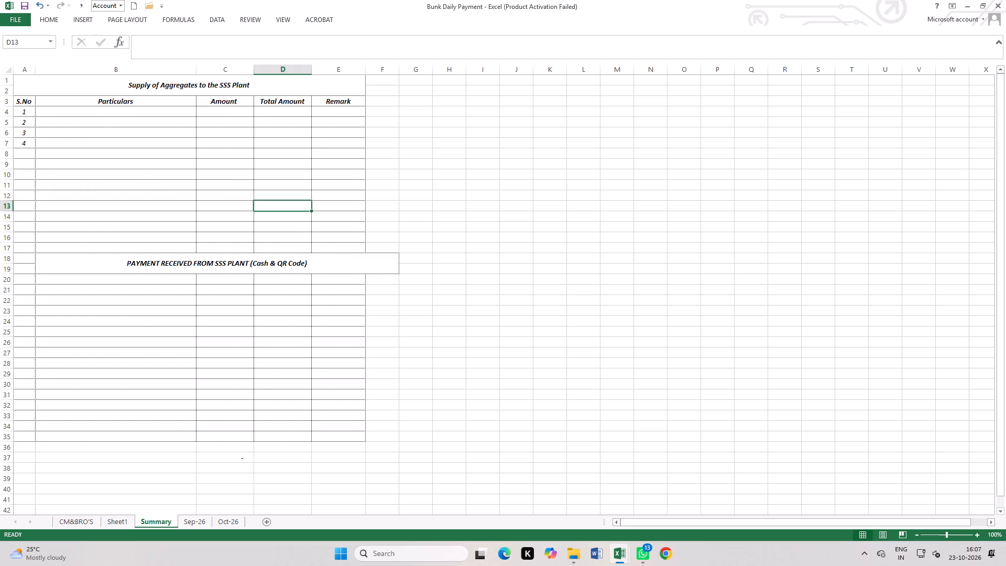
Delete columns I to Q on the Sep-26 sheet, removing the separate Cash Received table.
left_click(187, 522)
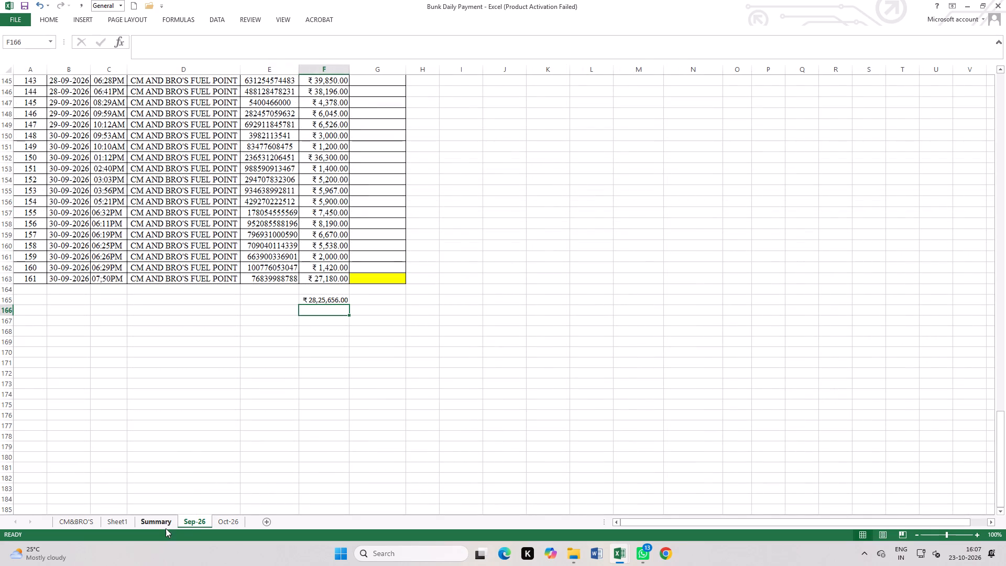
scroll(436, 223, "up", 15)
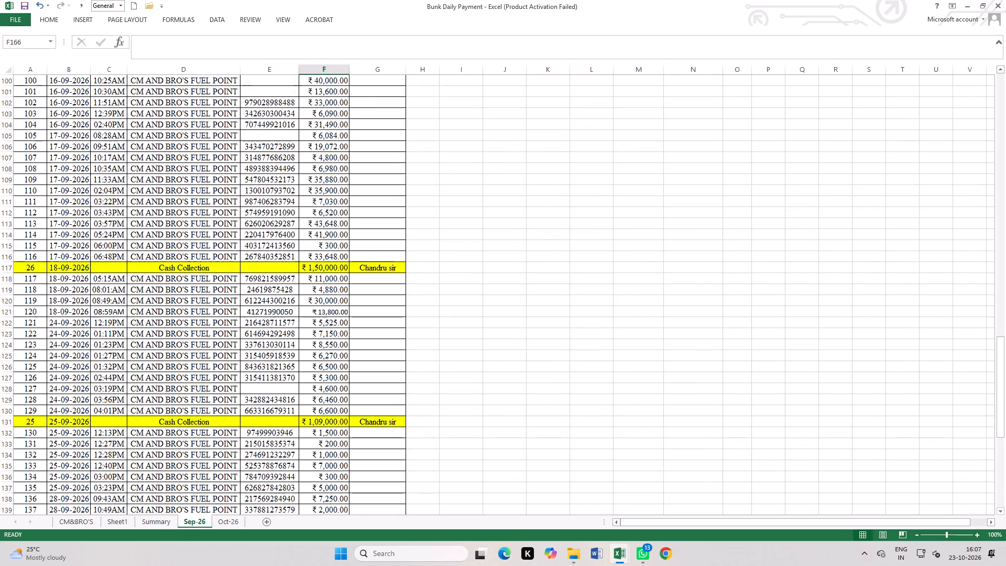
scroll(433, 222, "up", 20)
scroll(433, 222, "up", 14)
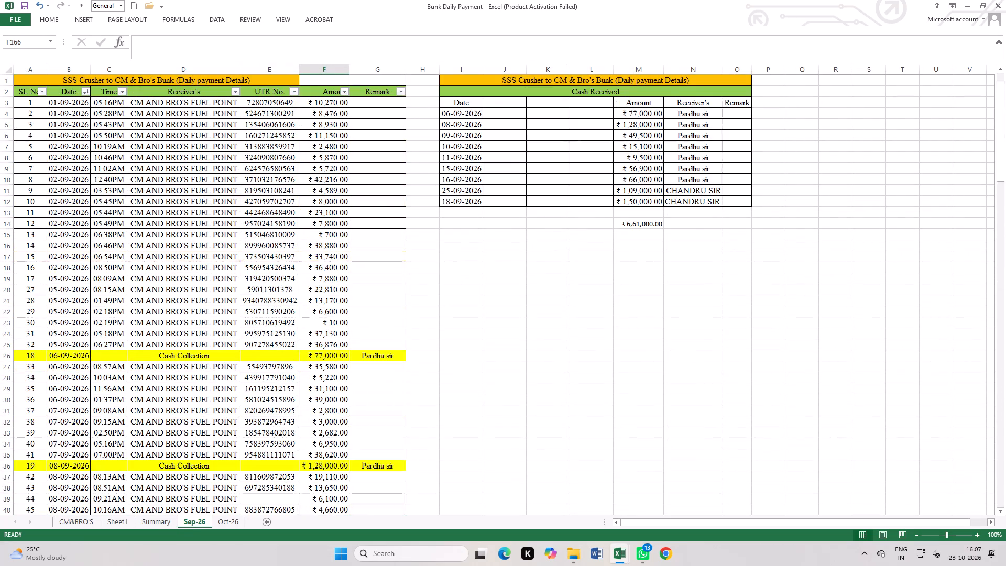
scroll(417, 220, "up", 6)
left_click_drag(470, 68, 787, 153)
right_click(662, 161)
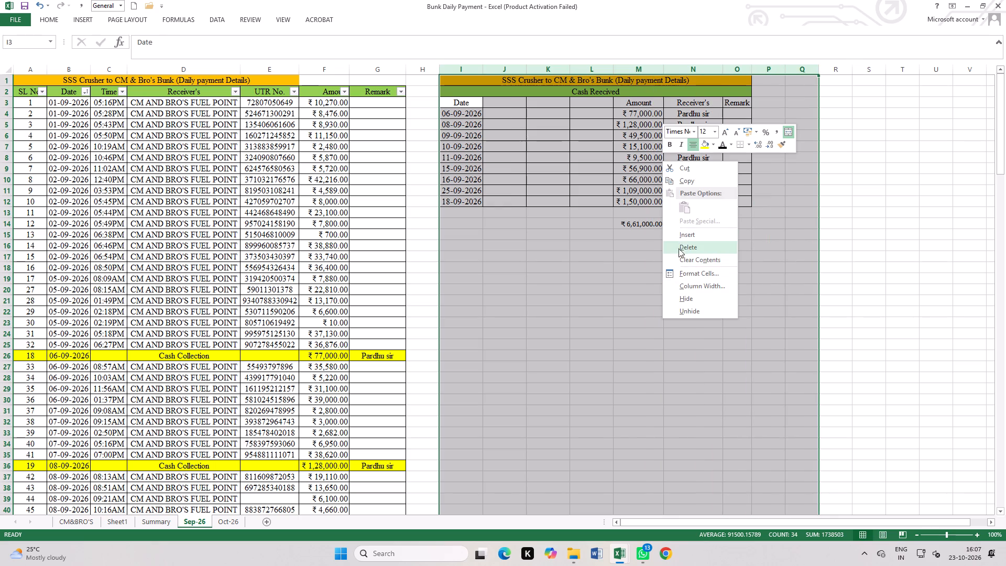
scroll(476, 267, "down", 5)
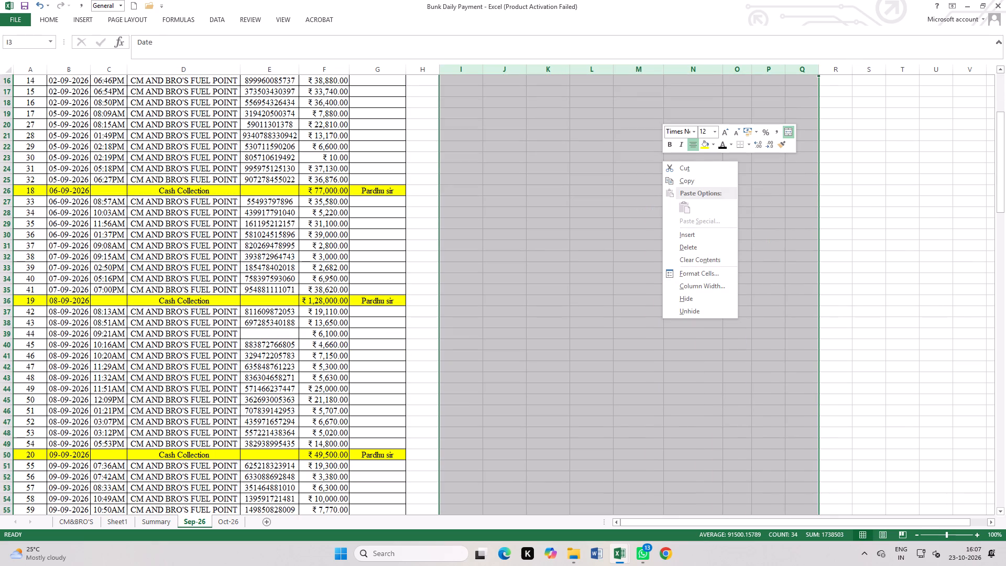
left_click(688, 251)
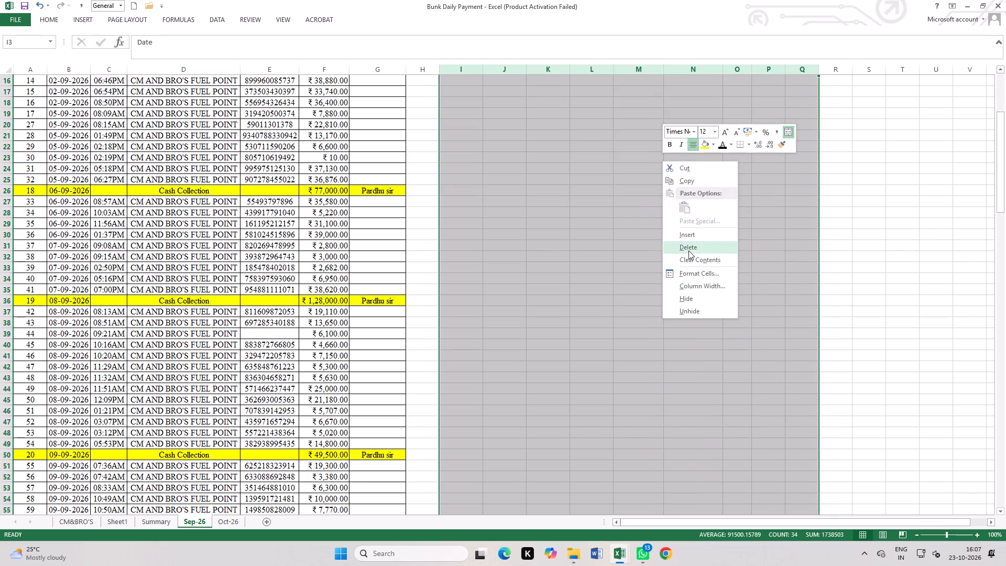
left_click(617, 264)
On the Oct-26 sheet, change the Cash Received name in K3 to "Chandru sir" and fill it down to K7.
left_click(225, 519)
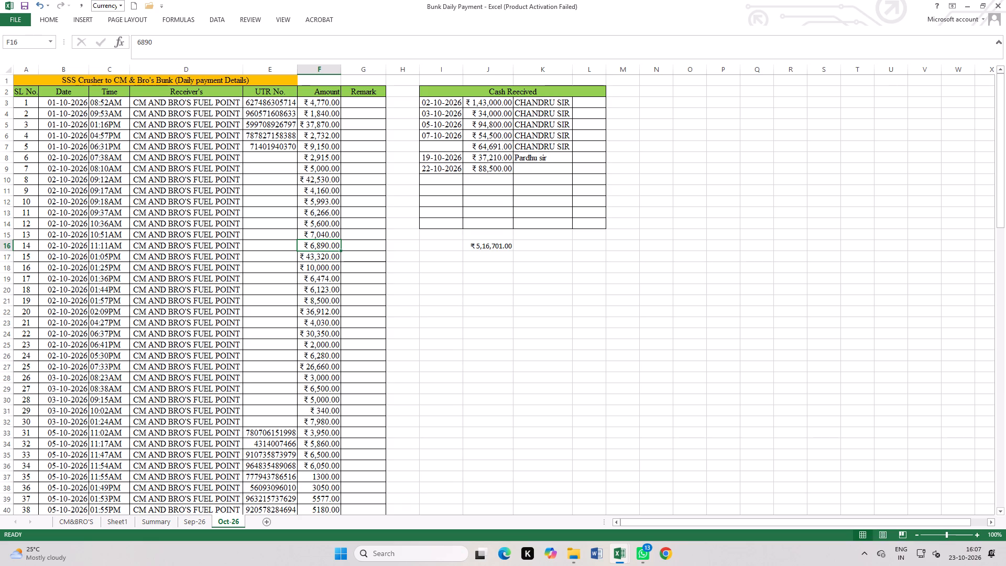
left_click(543, 103)
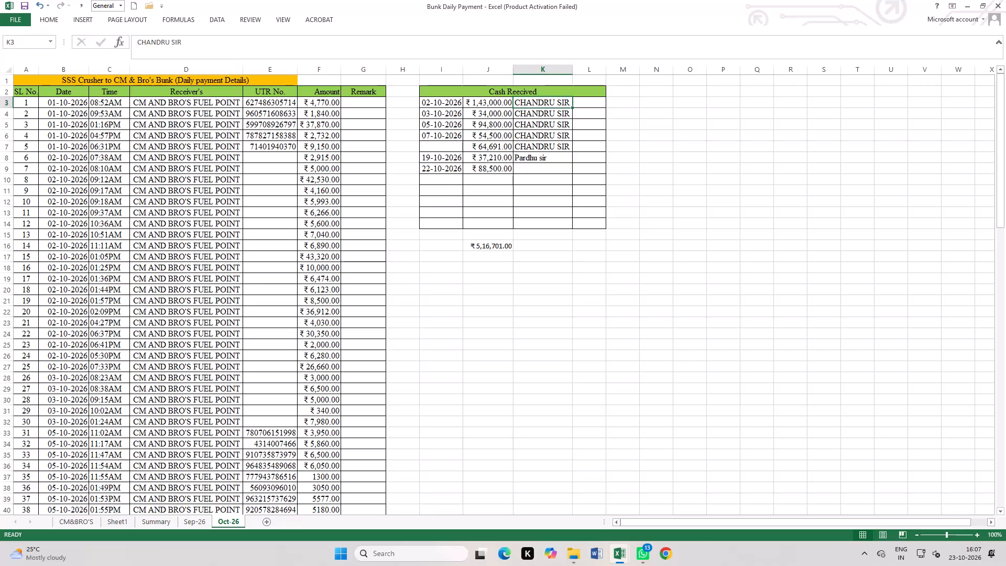
key("c")
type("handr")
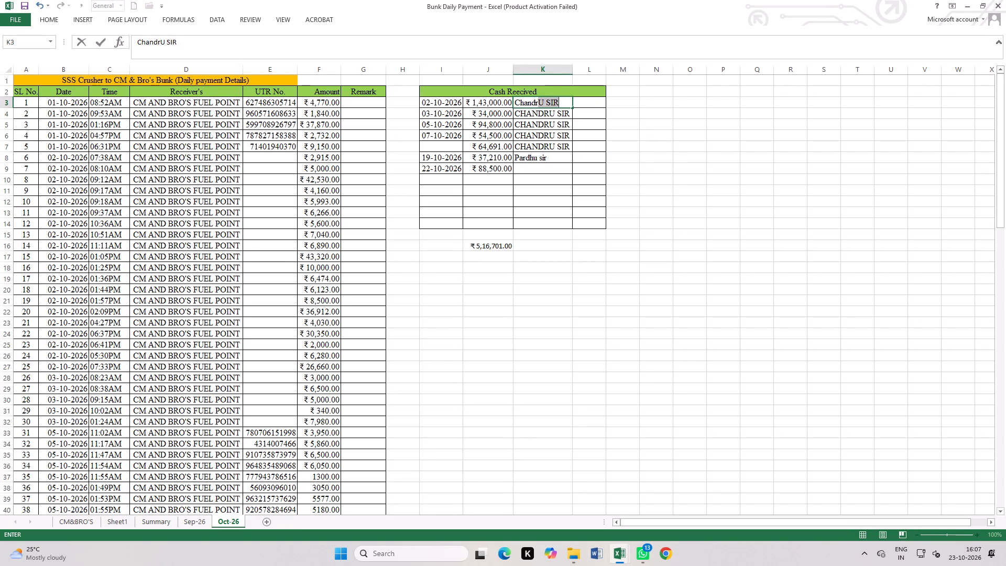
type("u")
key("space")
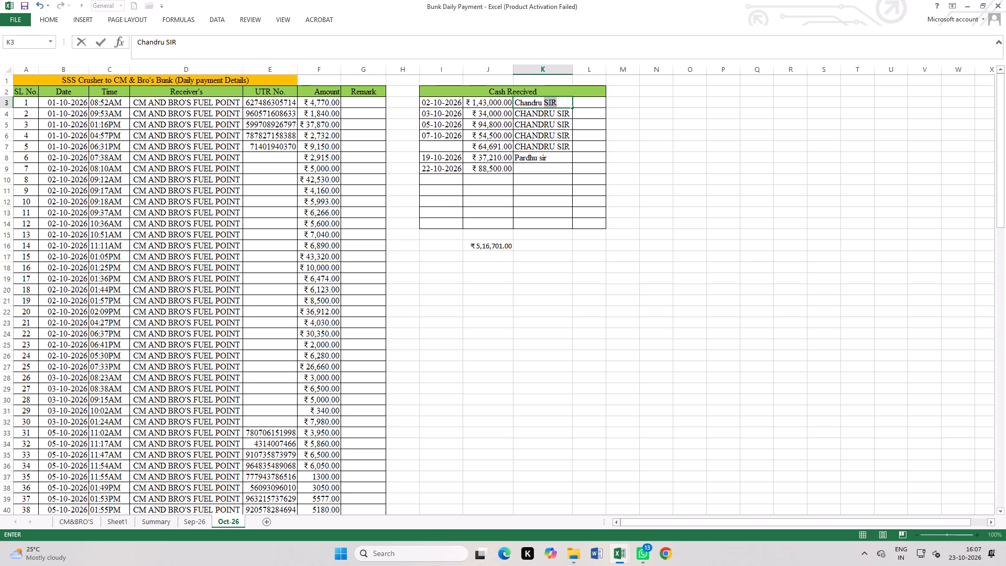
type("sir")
left_click(624, 158)
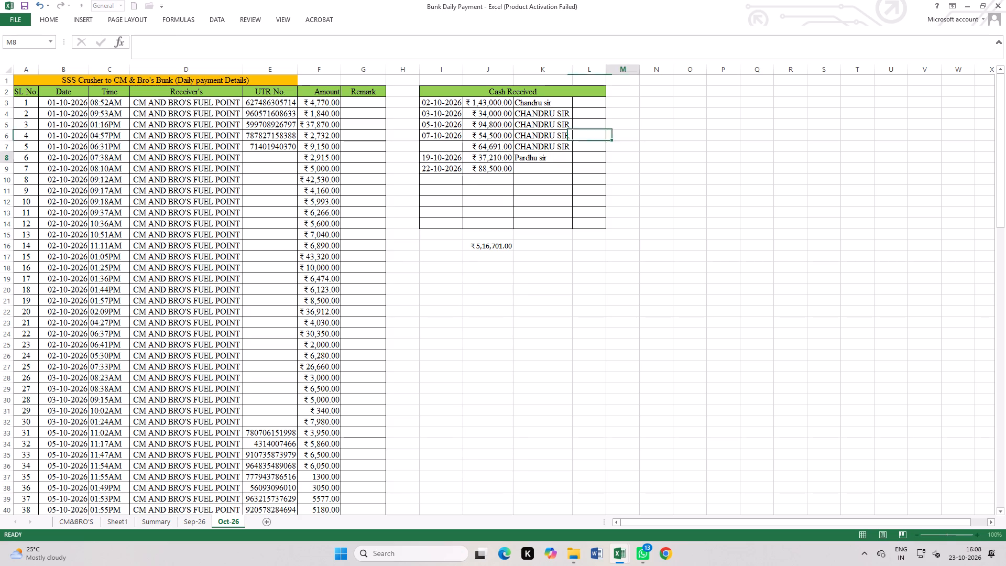
left_click_drag(556, 104, 558, 145)
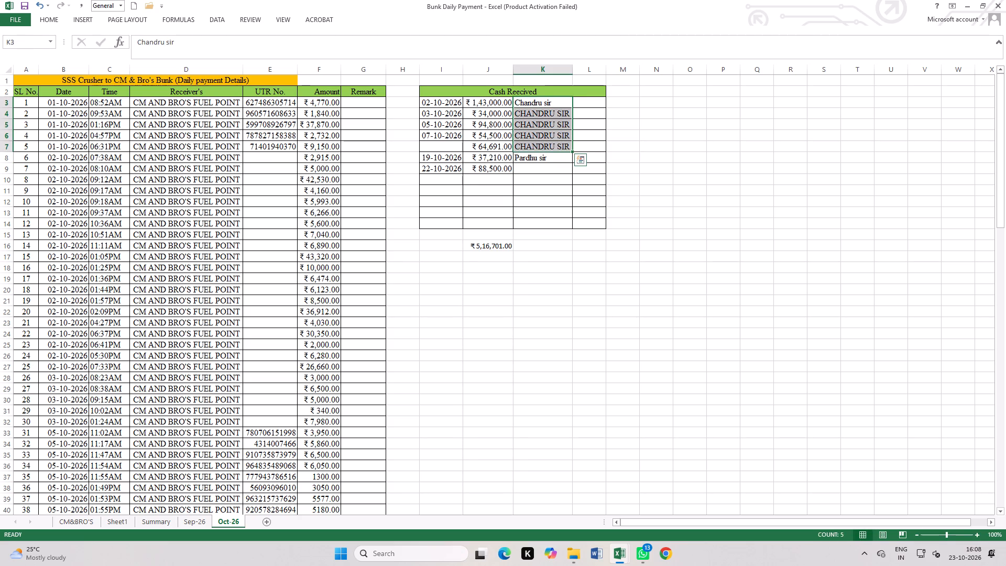
key("ctrl+d")
left_click(644, 173)
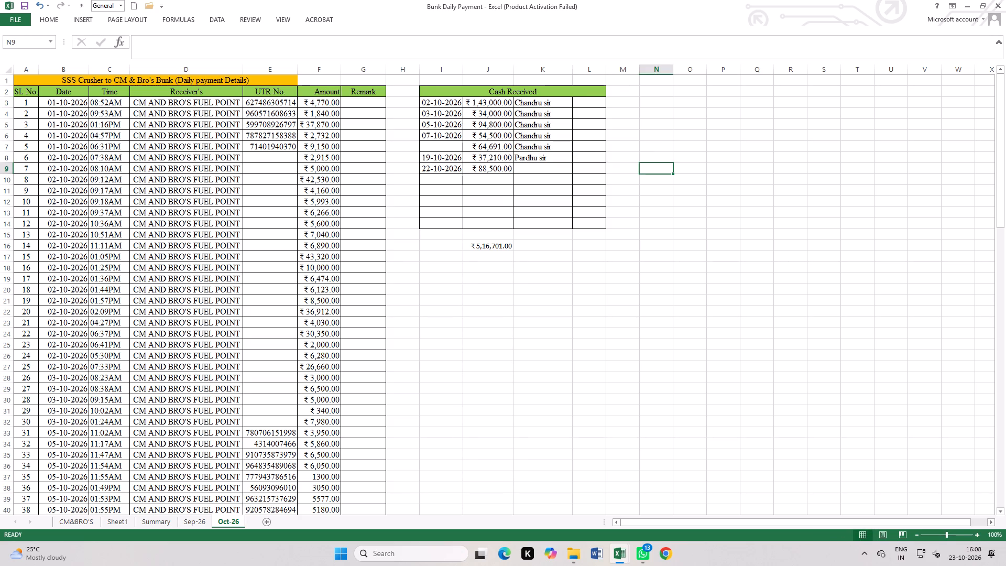
Fill "Pardhu sir" down into K9 for the 22-10-2026 cash entry.
left_click(546, 170)
key("ctrl+d")
left_click(691, 192)
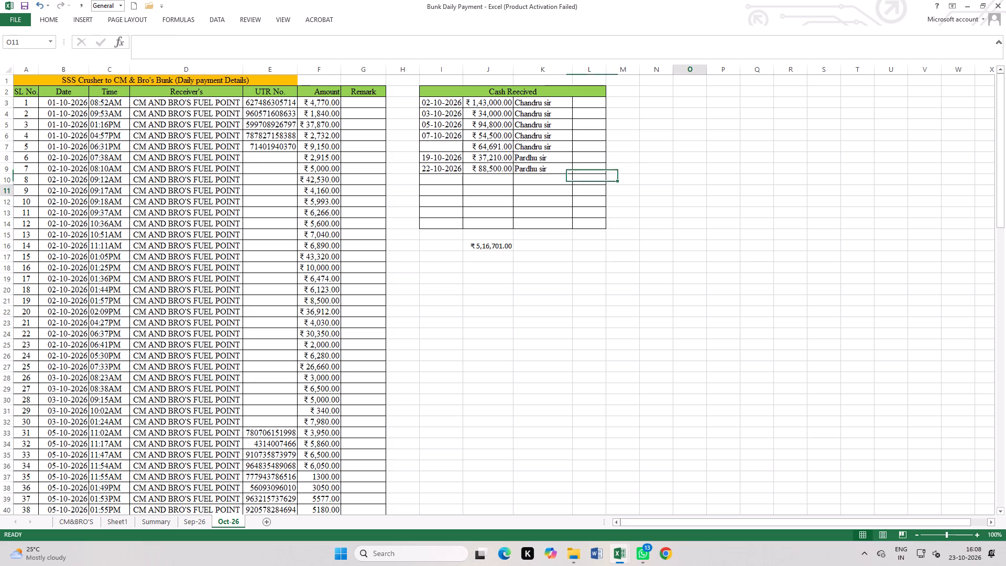
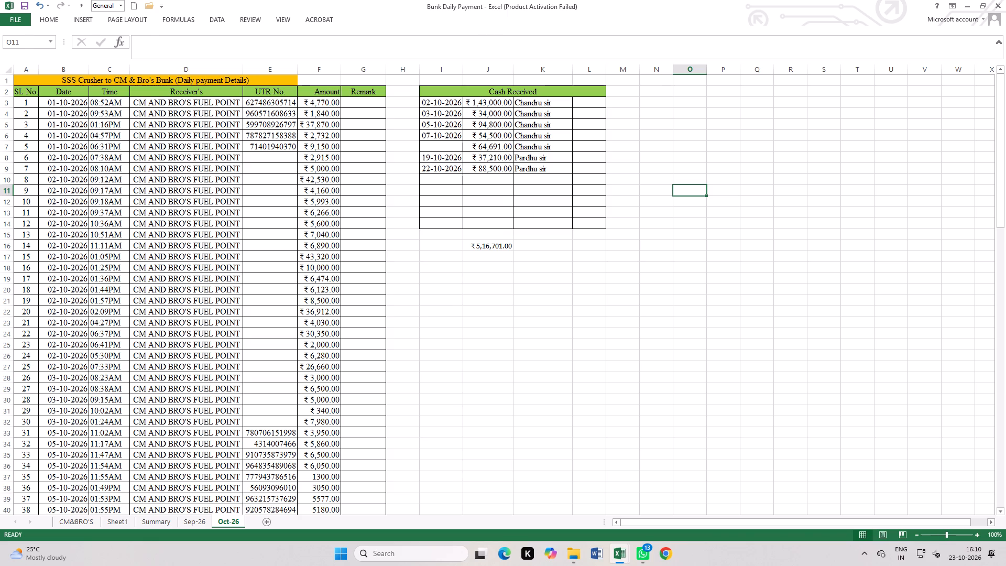
Enter the date 15-10-2026 in the blank date cell of the fifth Cash Received entry on the Oct-26 sheet.
left_click_drag(487, 114, 491, 107)
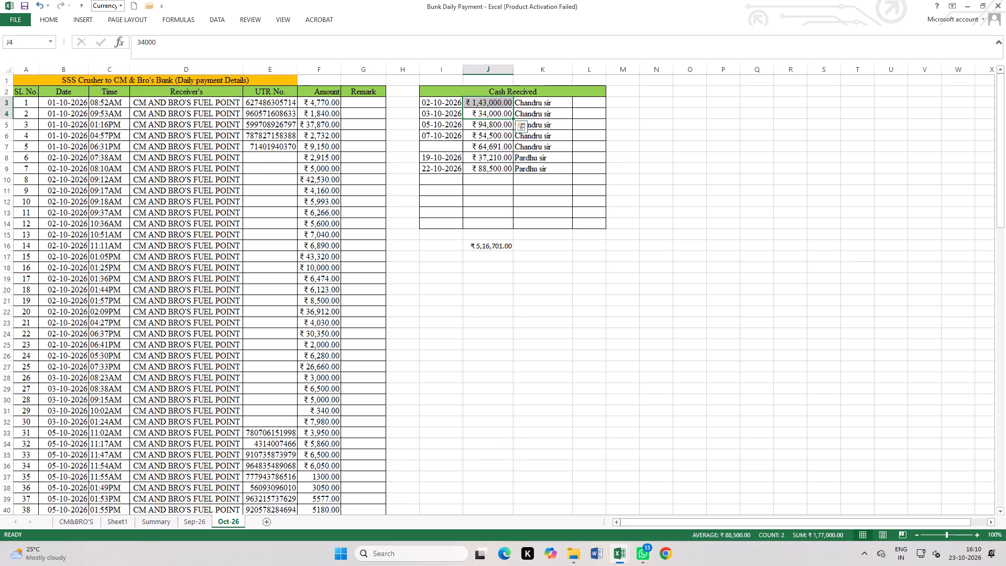
left_click(446, 148)
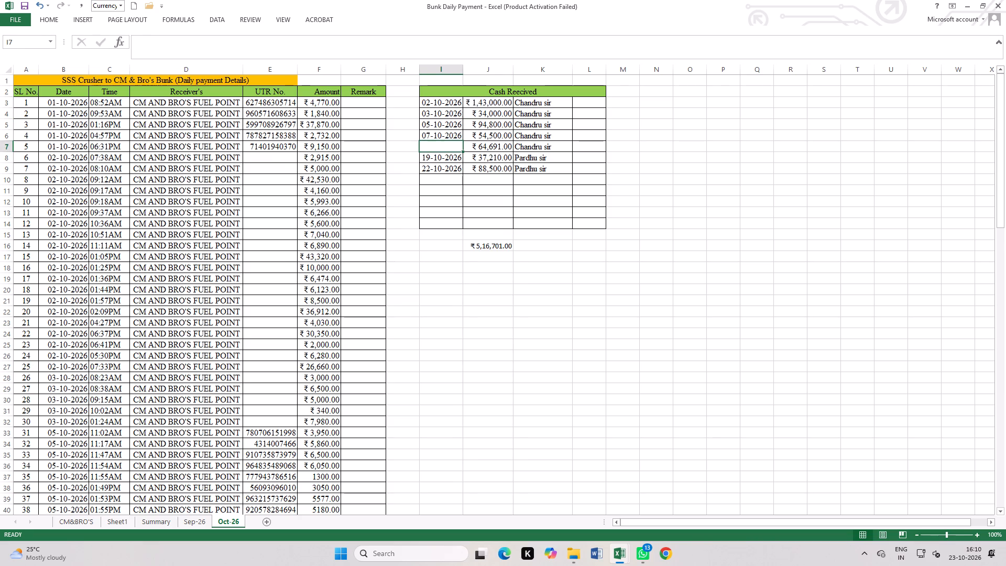
type("15")
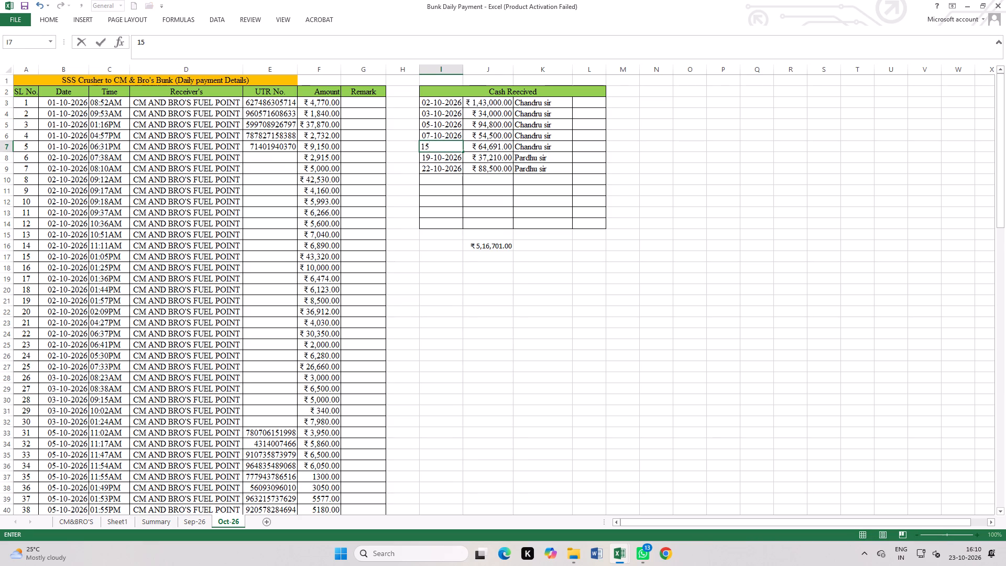
type("-10-2026")
left_click(607, 309)
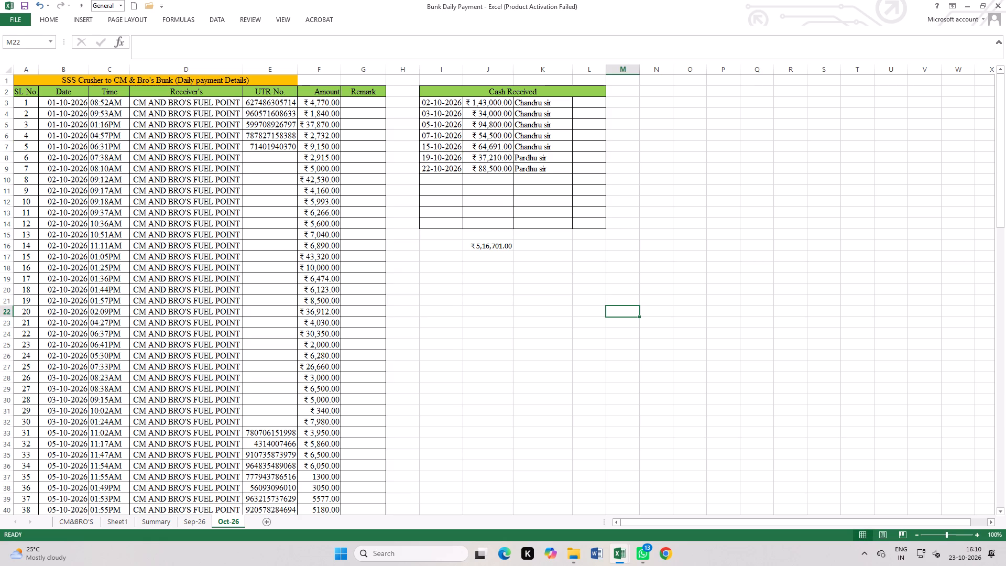
left_click(688, 224)
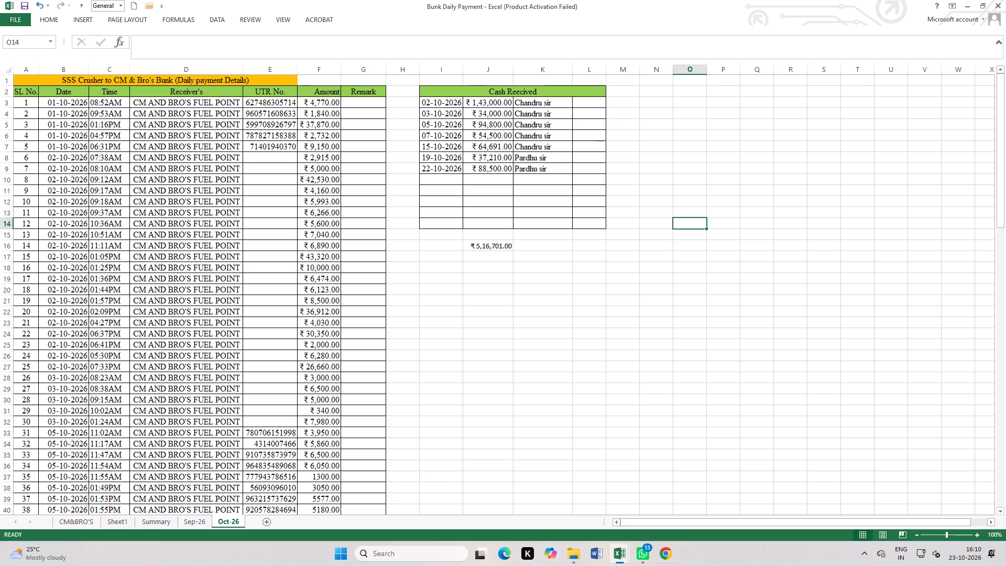
Insert three blank columns before column J, between the Cash Received dates and amounts.
left_click(491, 69)
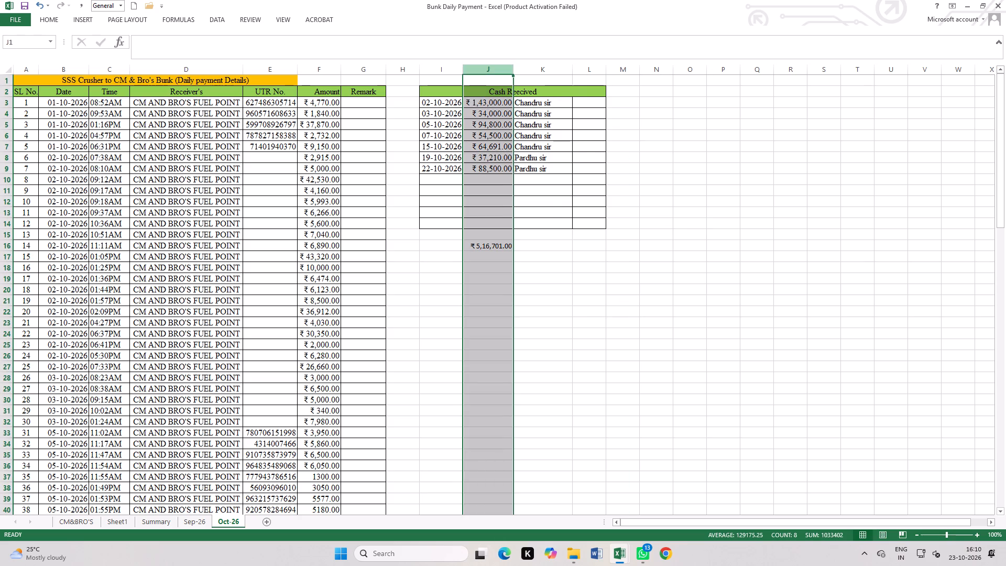
key("ctrl+plus")
key("ctrl+plus")
key("ctrl+plus")
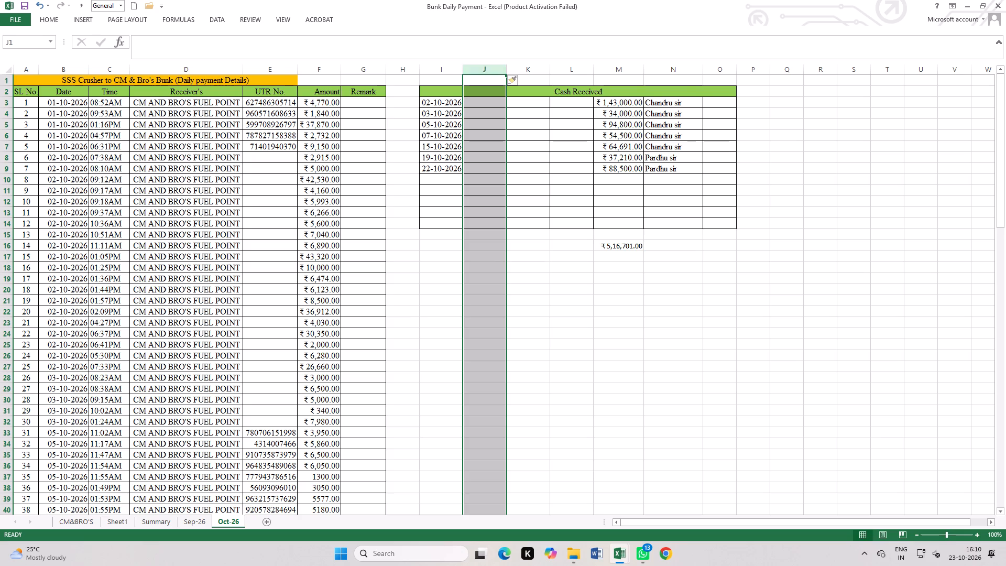
left_click(575, 280)
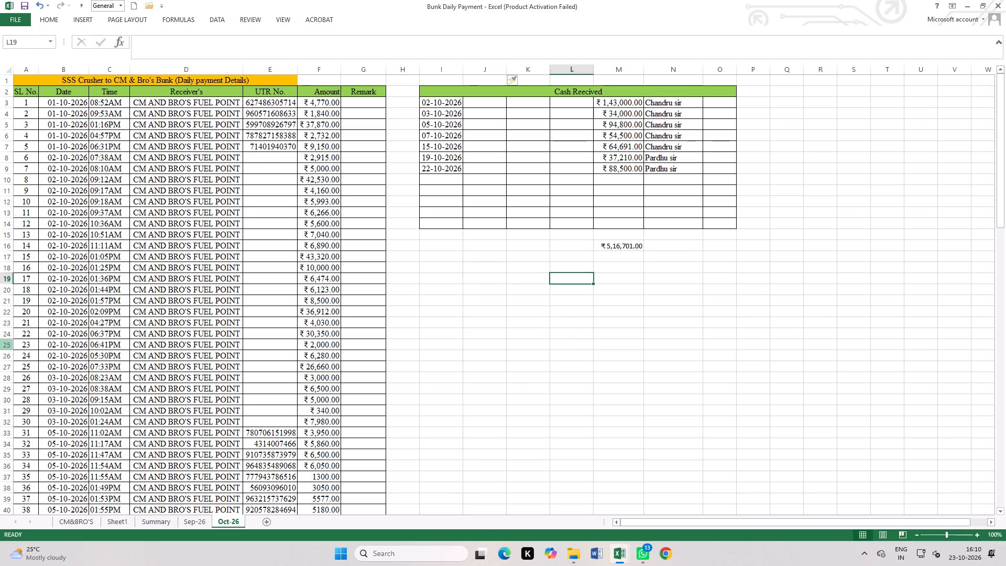
Insert 17 blank rows at row 22 of the daily payment table, above SL No. 20.
left_click(0, 313)
key("ctrl+plus")
key("ctrl+plus")
key("ctrl+plus")
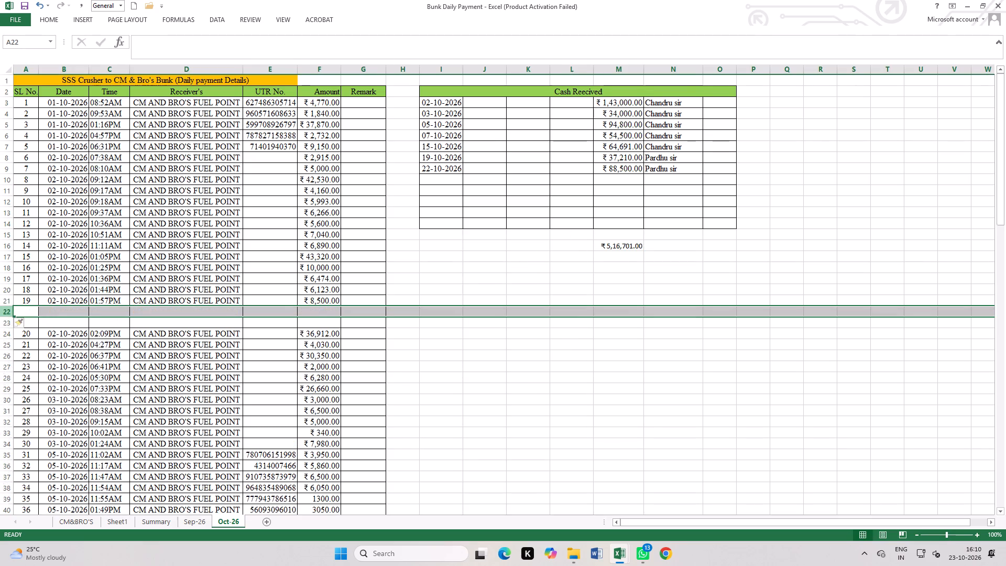
key("ctrl+plus")
key("ctrl+plus")
key("ctrl+plus")
key("ctrl+plus")
key("ctrl+plus")
key("ctrl+plus")
key("ctrl+plus")
key("ctrl+plus")
key("ctrl+plus")
key("ctrl+plus")
key("ctrl+plus")
key("ctrl+plus")
key("ctrl+plus")
key("ctrl+plus")
key("ctrl+plus")
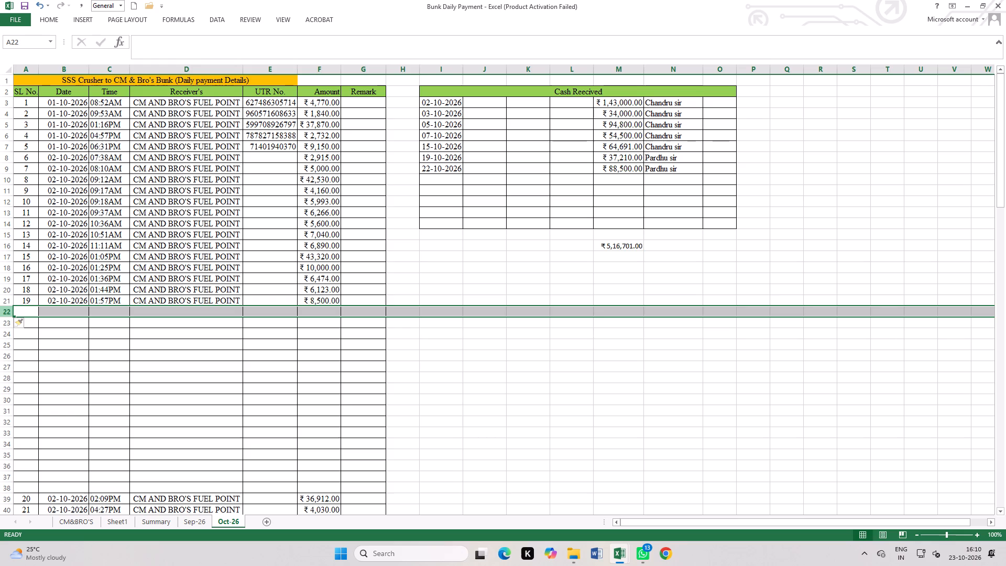
left_click(517, 287)
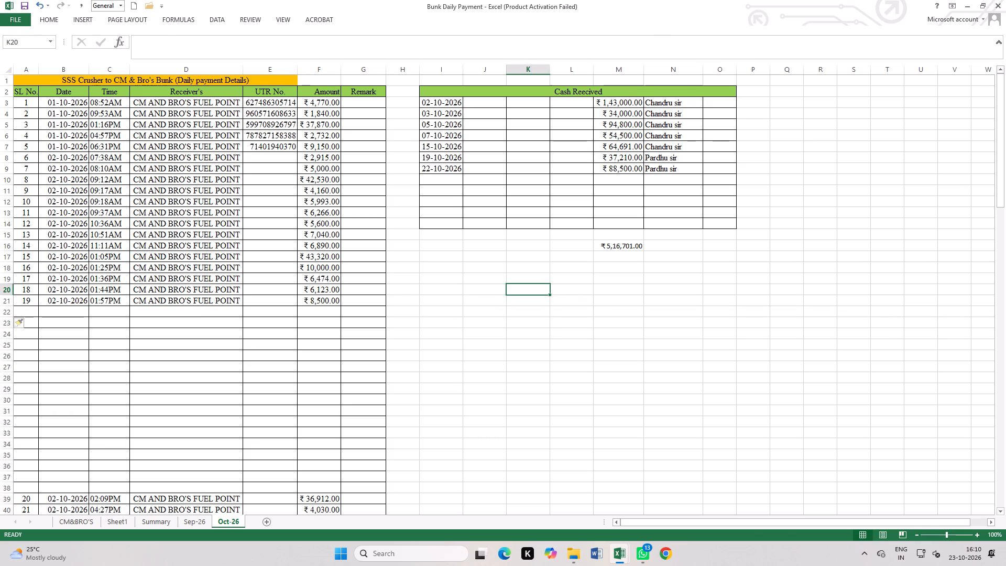
Copy the Cash Received entries I3:N9 into the payment table starting at B22, and autofit the Amount column.
left_click_drag(447, 102, 648, 168)
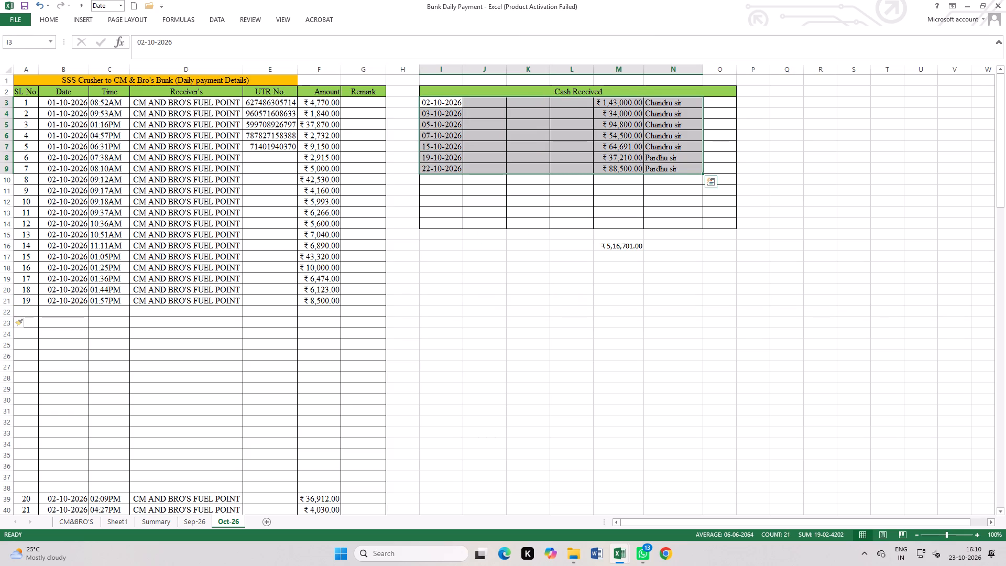
key("ctrl+c")
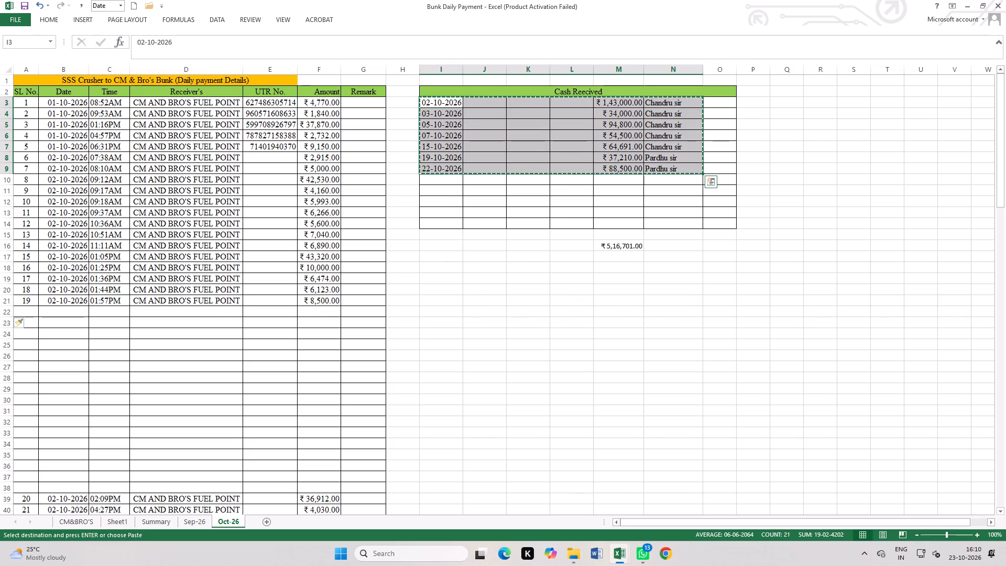
left_click(62, 314)
key("ctrl+v")
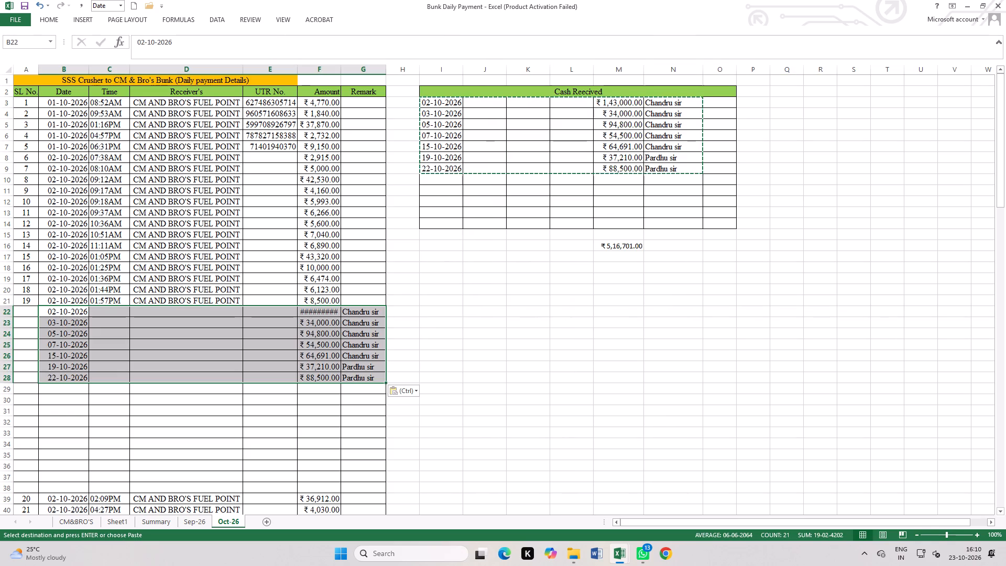
double_click(343, 69)
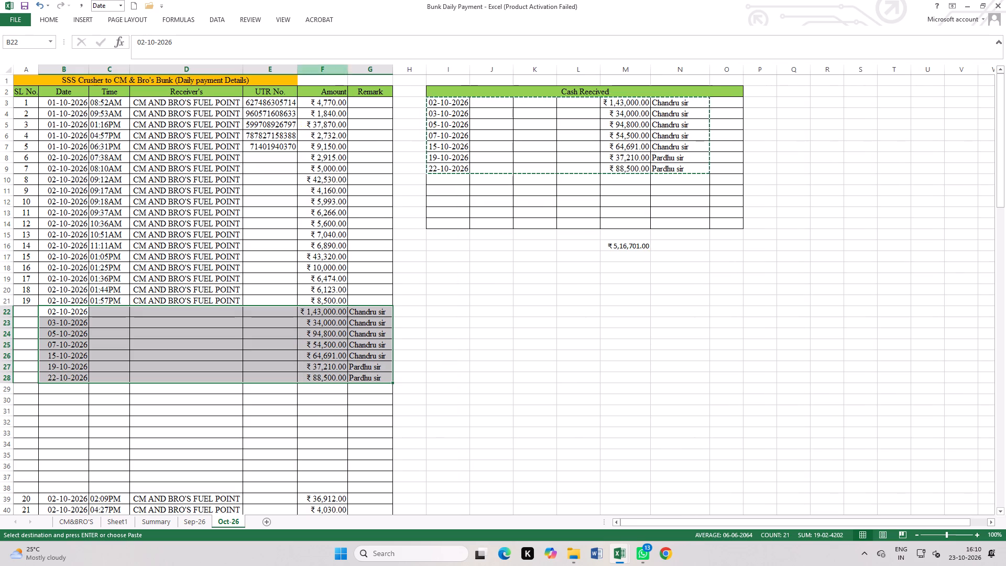
Fill the pasted cash rows B22:G28 with yellow.
left_click(48, 21)
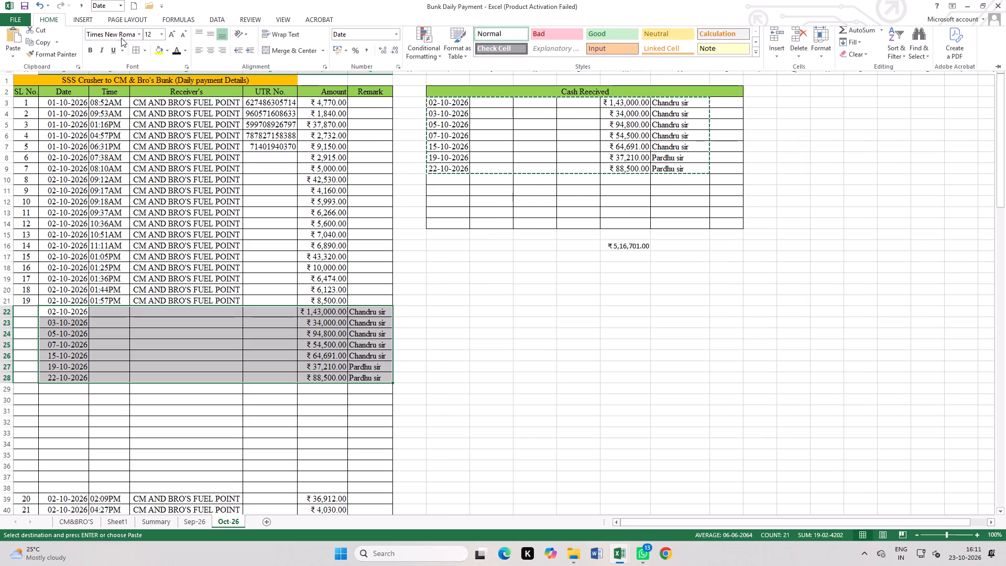
left_click(155, 58)
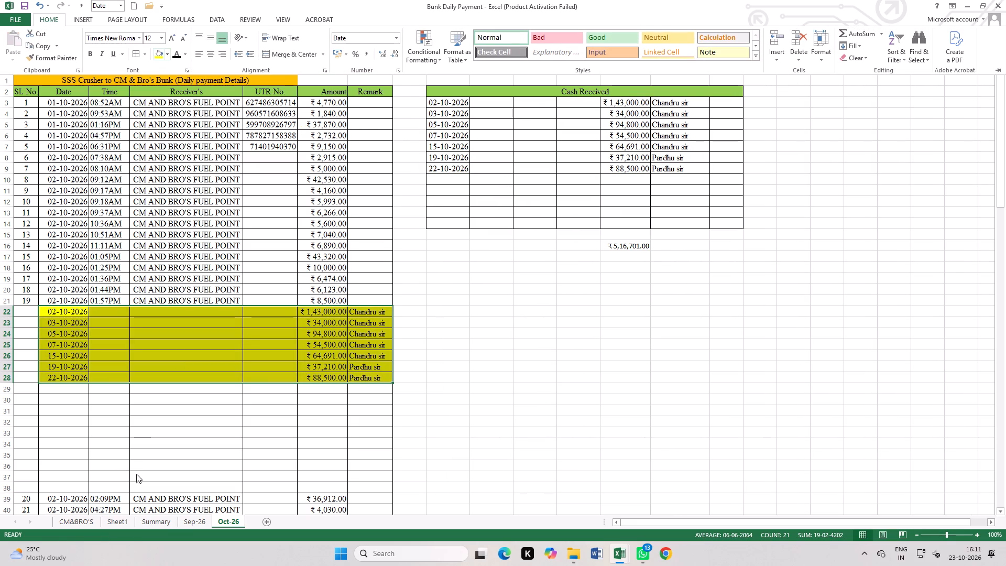
Copy the "Cash Collection" label from the Sep-26 sheet into D22 on Oct-26 and fill it down to D28.
left_click(188, 517)
left_click(194, 521)
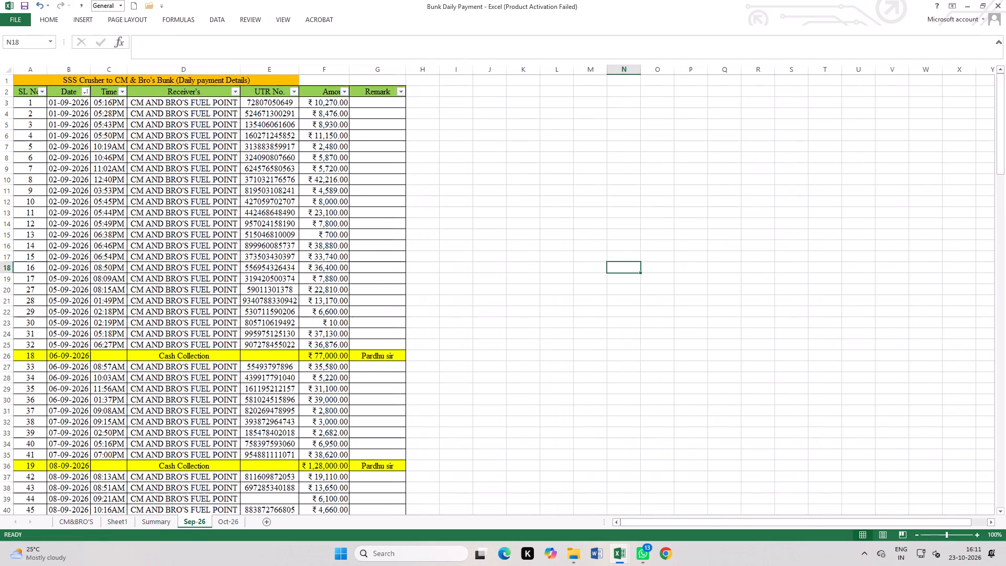
left_click(178, 357)
key("ctrl+c")
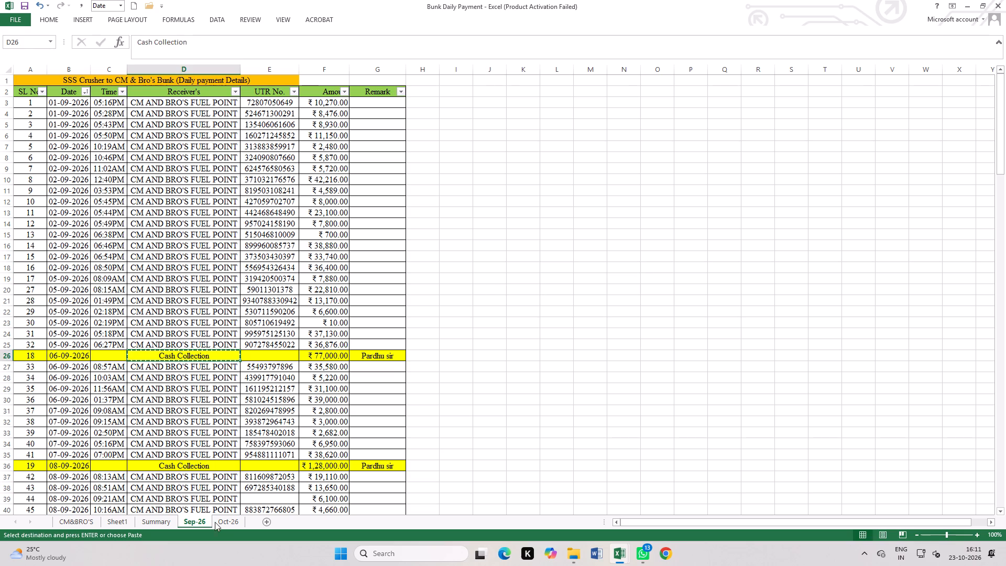
left_click(220, 525)
left_click(189, 308)
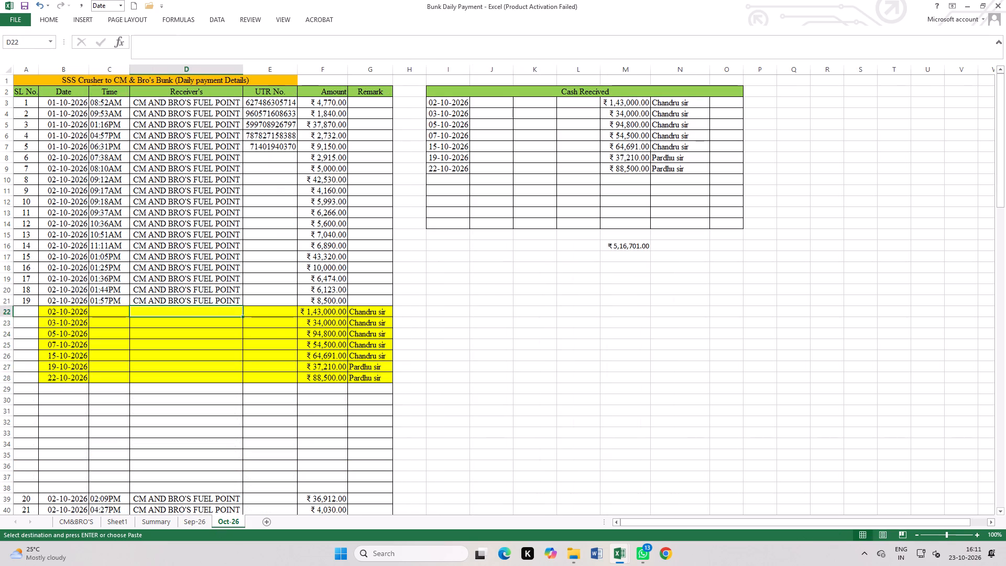
key("ctrl+v")
left_click(191, 374)
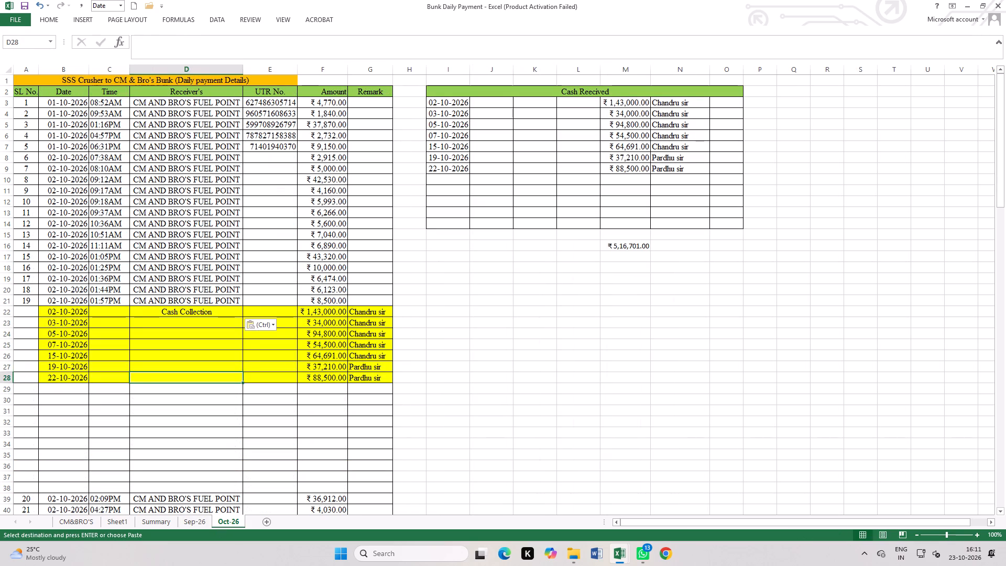
left_click_drag(189, 312, 186, 373)
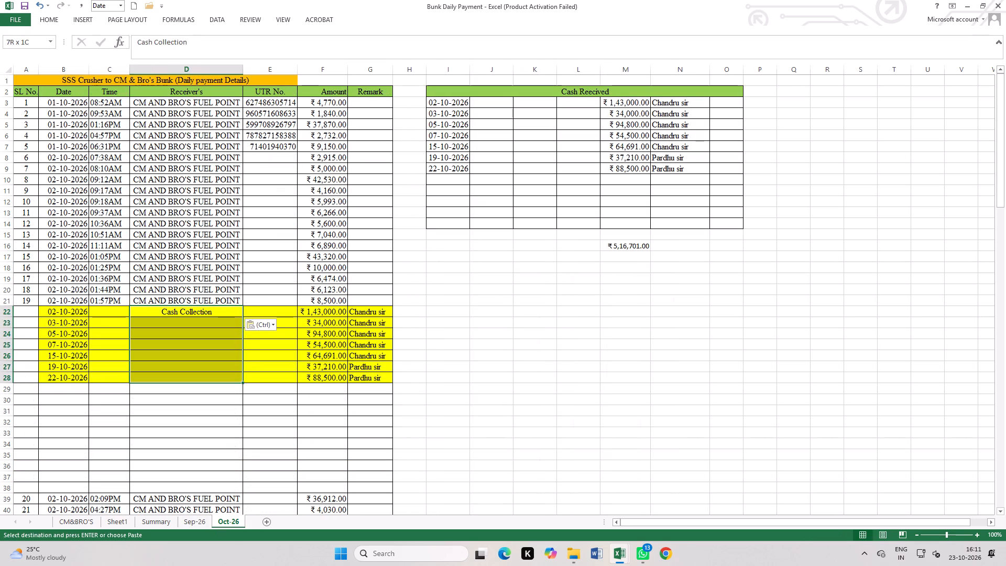
key("ctrl+d")
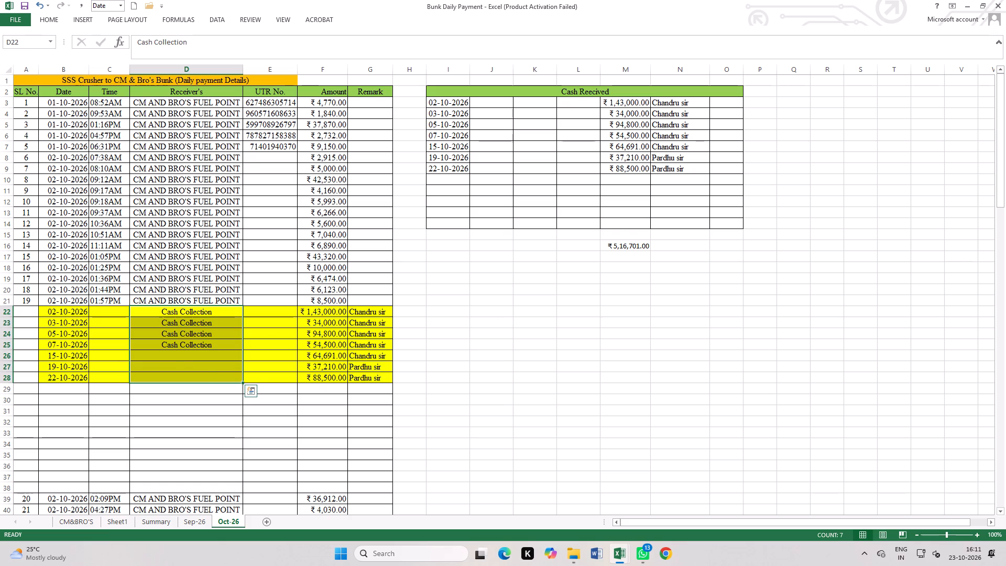
left_click(440, 388)
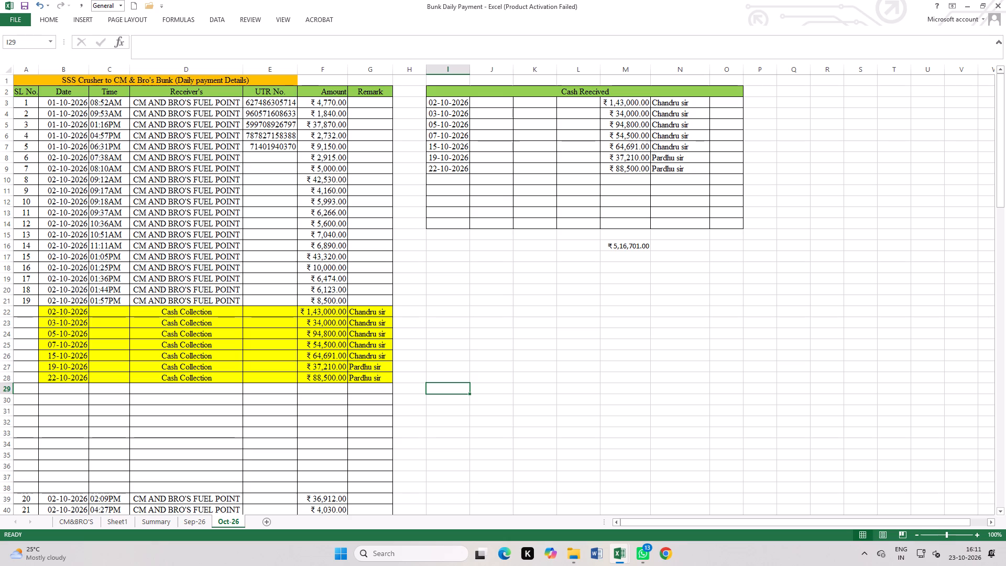
Continue the SL No. series from A20:A21 down through the inserted rows to A38.
left_click_drag(30, 290, 30, 297)
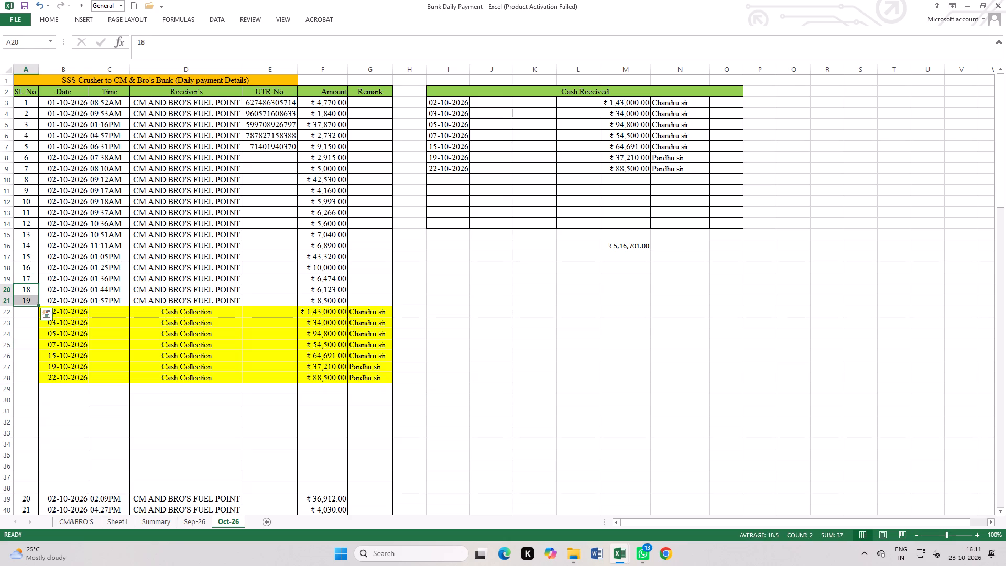
left_click_drag(37, 306, 36, 491)
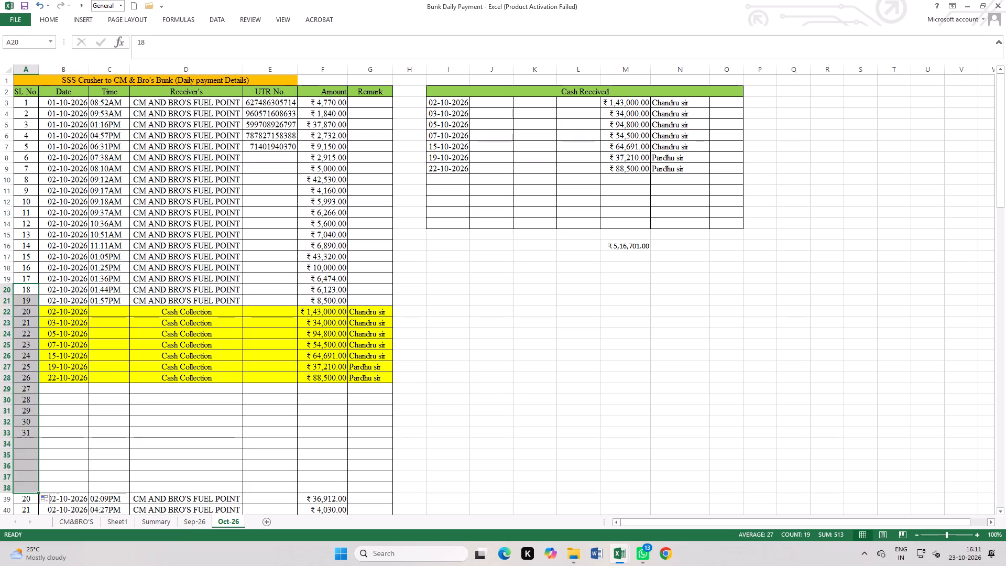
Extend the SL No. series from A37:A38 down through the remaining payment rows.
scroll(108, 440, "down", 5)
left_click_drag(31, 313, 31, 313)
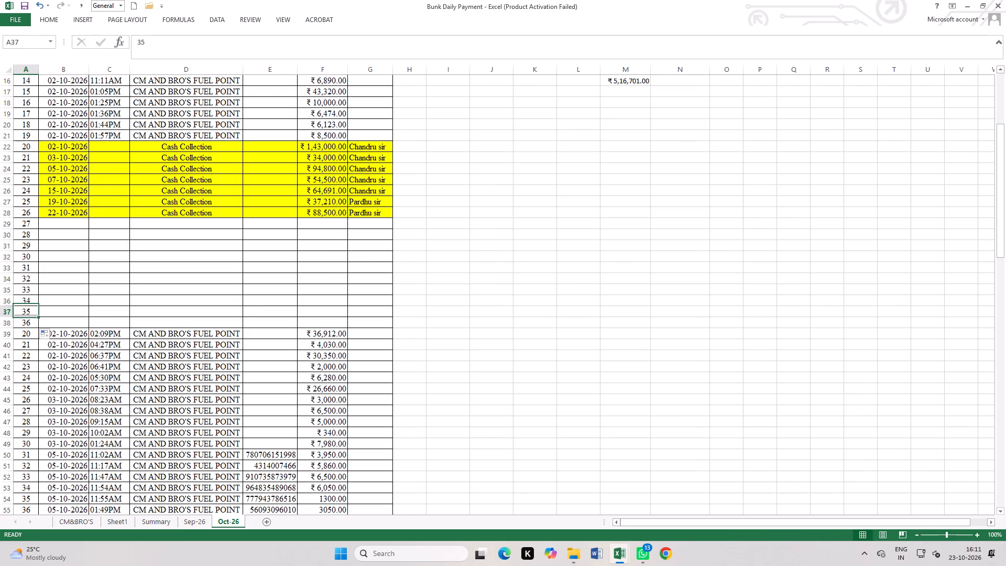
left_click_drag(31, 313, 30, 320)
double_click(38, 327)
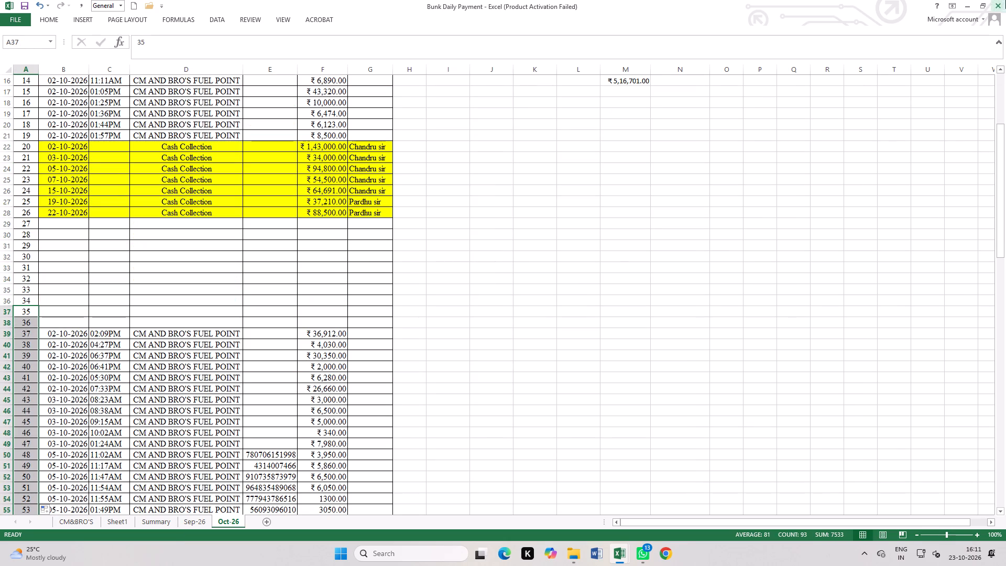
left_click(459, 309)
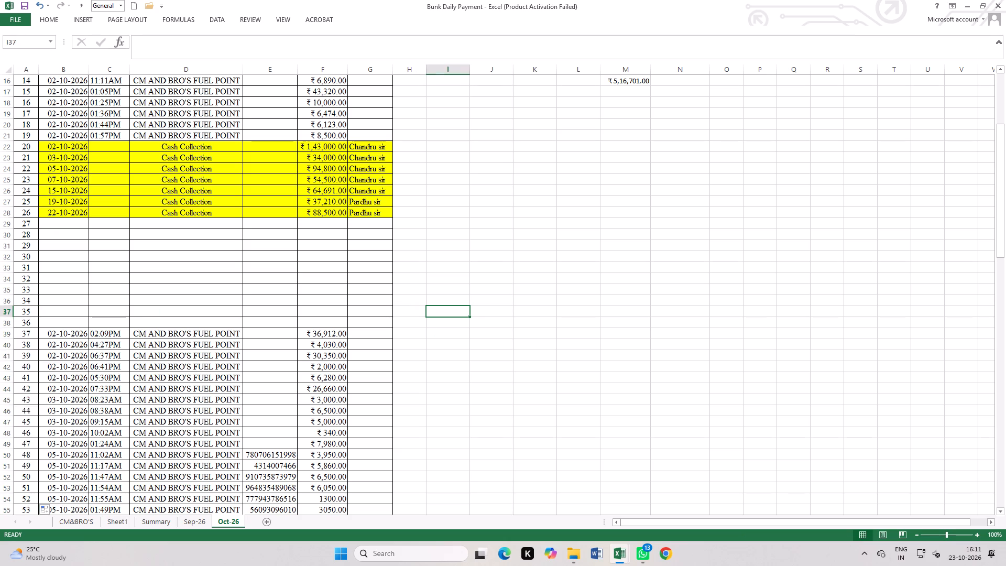
Delete the unused inserted rows 29 to 38 below the yellow cash entries.
left_click_drag(0, 225, 17, 323)
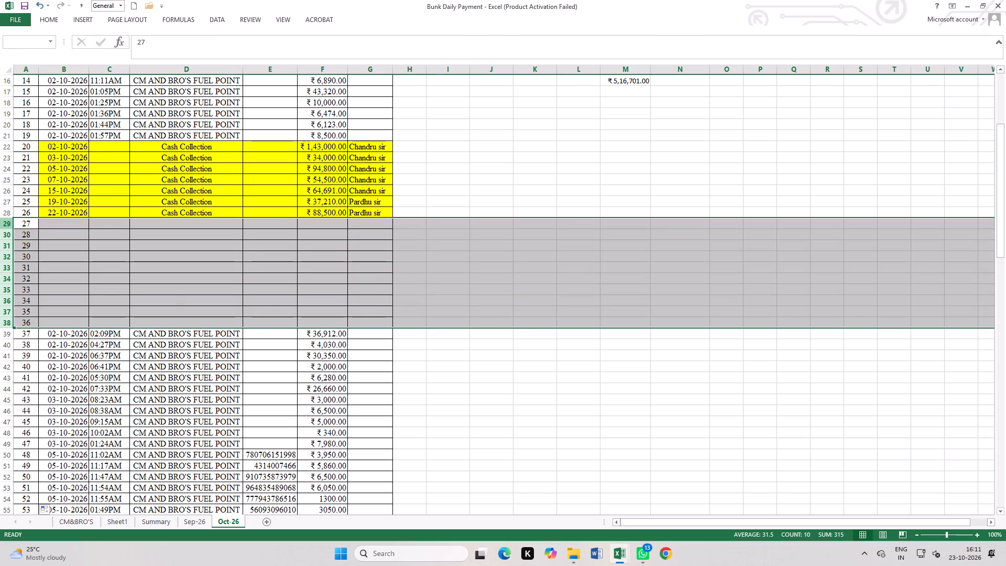
right_click(103, 293)
left_click(129, 377)
left_click(365, 286)
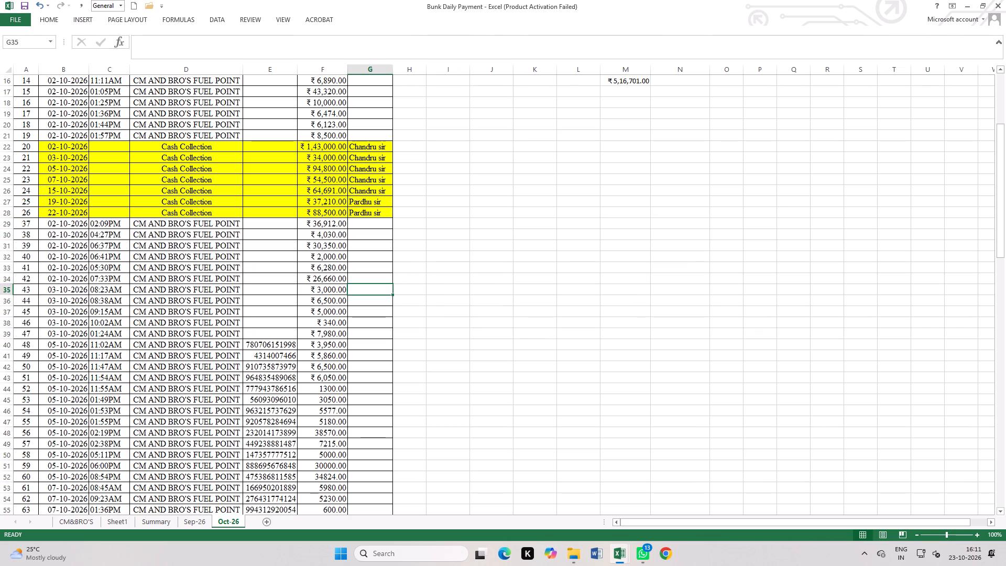
Renumber the SL No. column by continuing the series from A27:A28 down to 117 in the table's last row.
left_click_drag(26, 198, 25, 209)
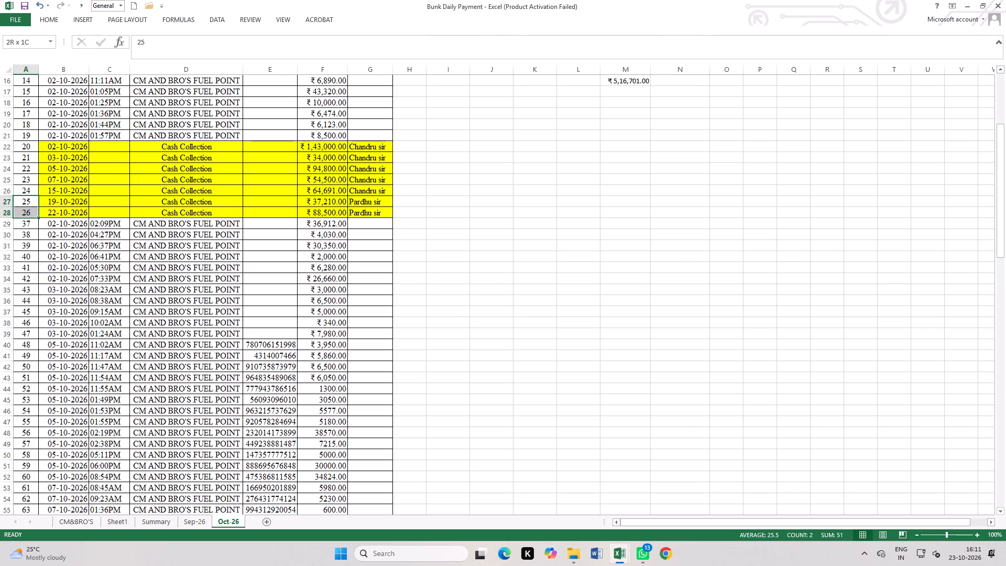
double_click(39, 217)
scroll(159, 382, "down", 6)
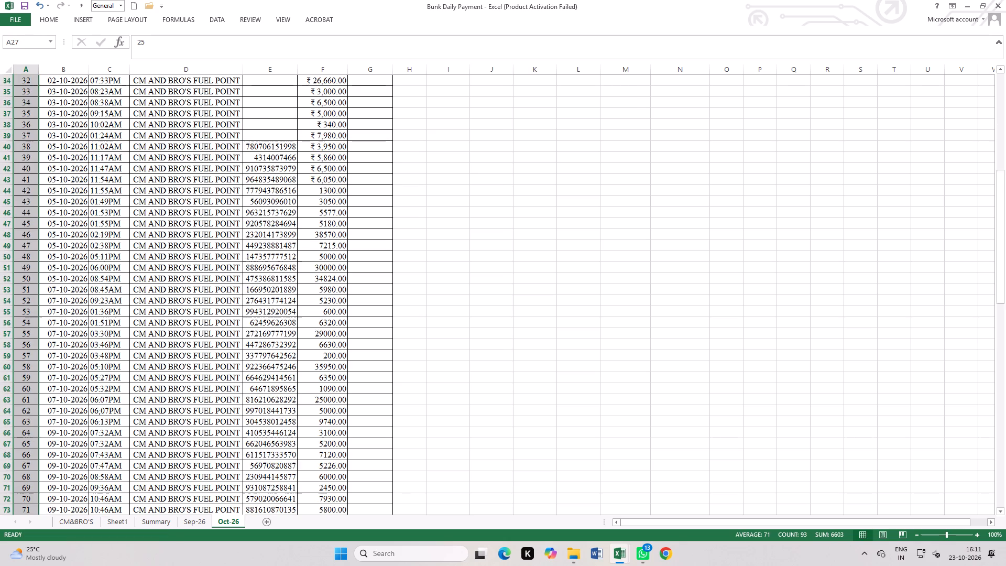
scroll(160, 376, "down", 19)
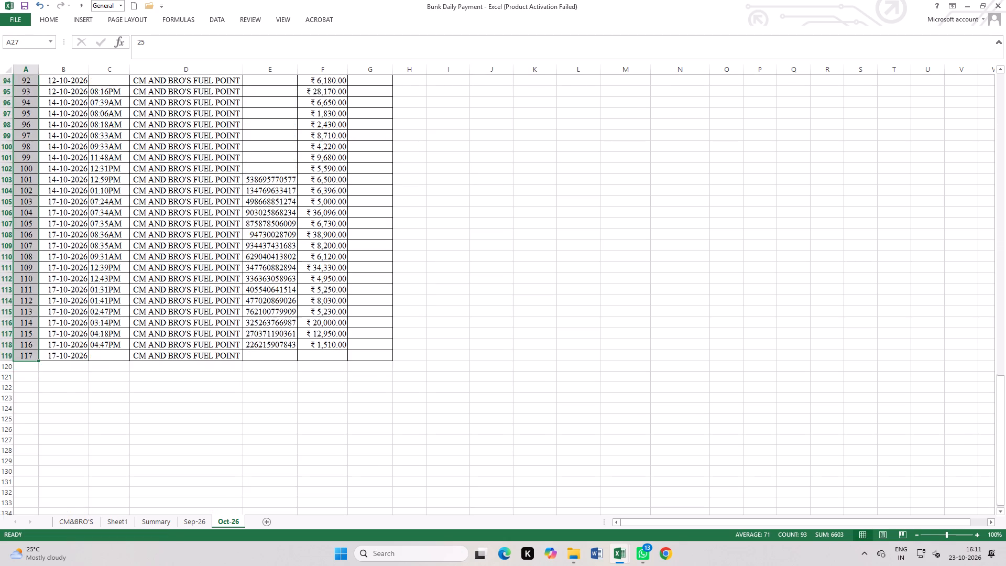
Add filters to the Oct-26 table's header row, A2:G2, from SL No. to Remark.
scroll(148, 360, "down", 3)
left_click(549, 339)
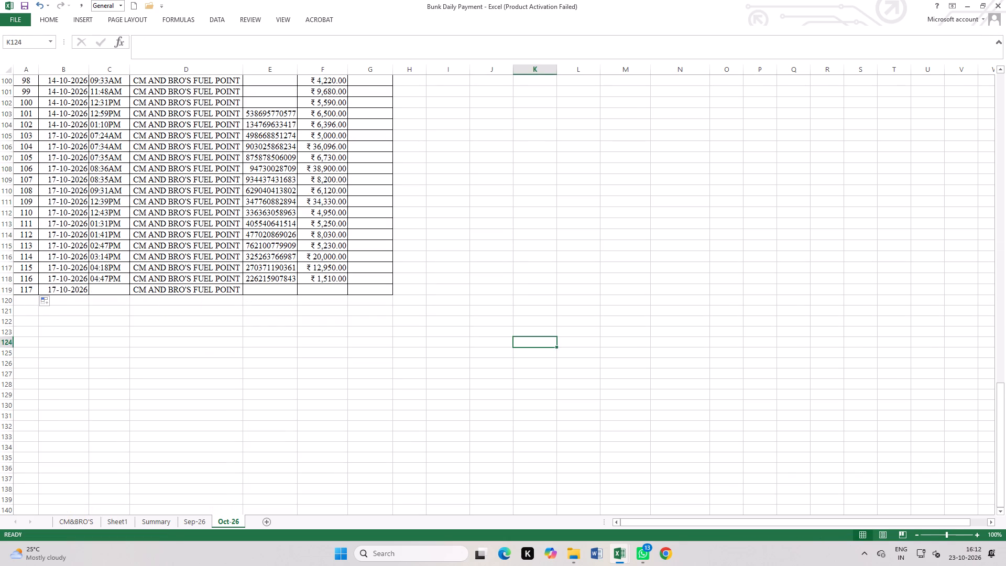
scroll(485, 297, "up", 20)
scroll(485, 297, "up", 17)
middle_click(485, 297)
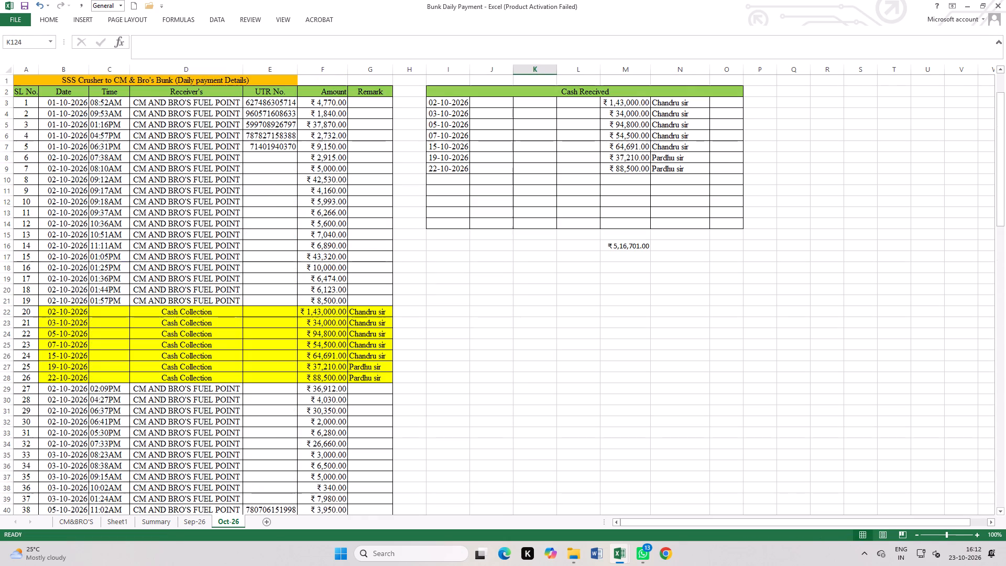
scroll(454, 236, "up", 20)
scroll(454, 236, "up", 3)
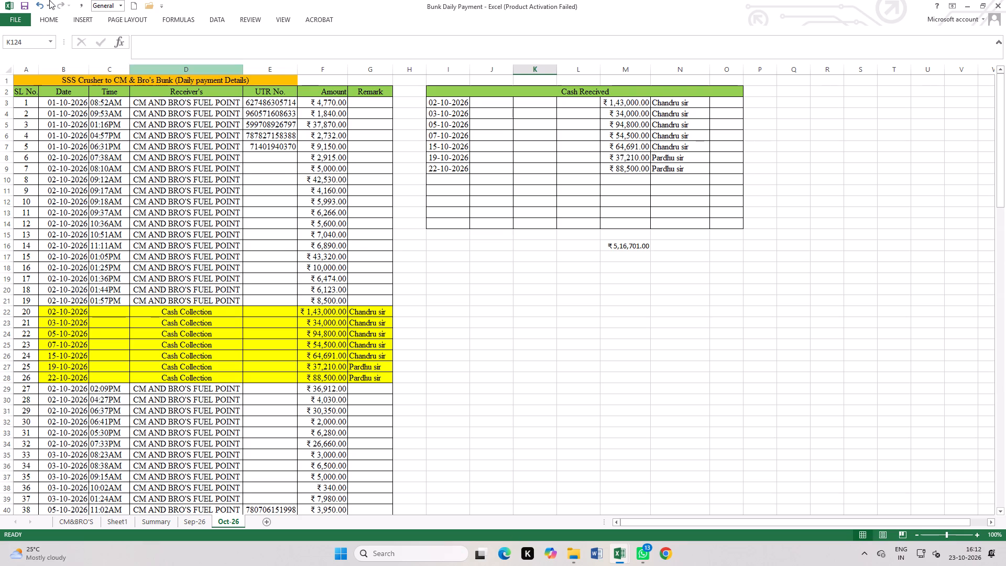
left_click_drag(19, 92, 313, 95)
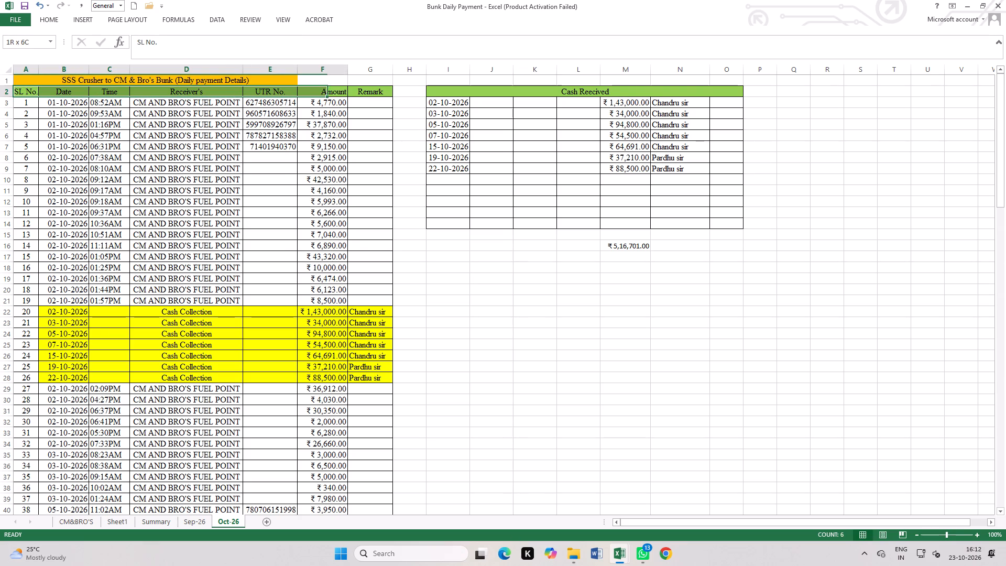
left_click_drag(313, 95, 365, 93)
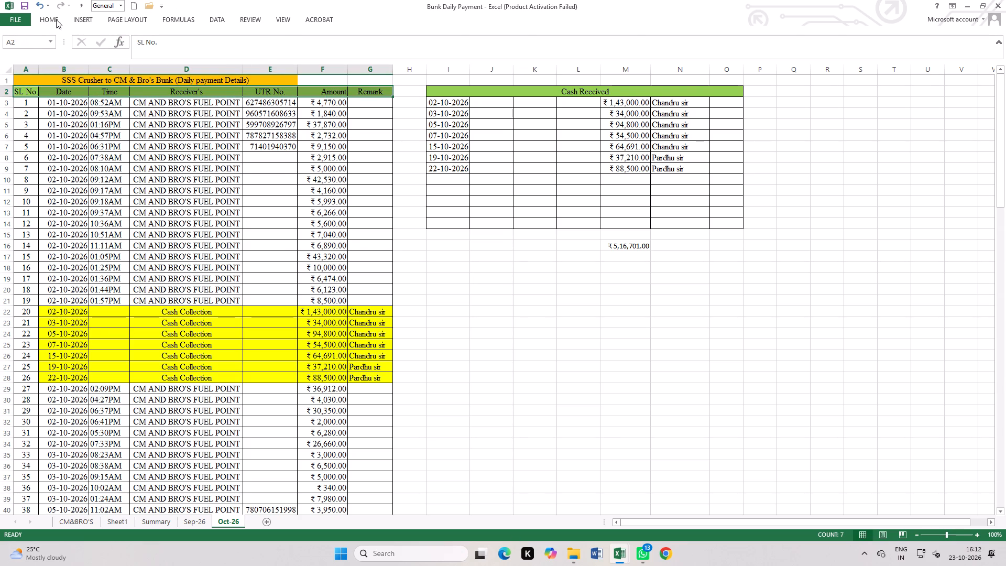
left_click(56, 19)
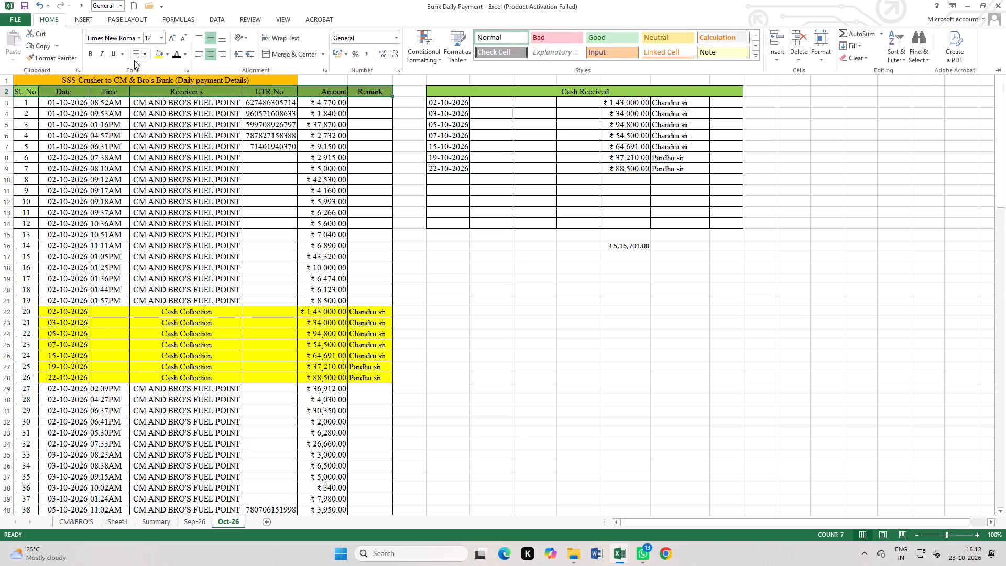
left_click(215, 24)
left_click(275, 43)
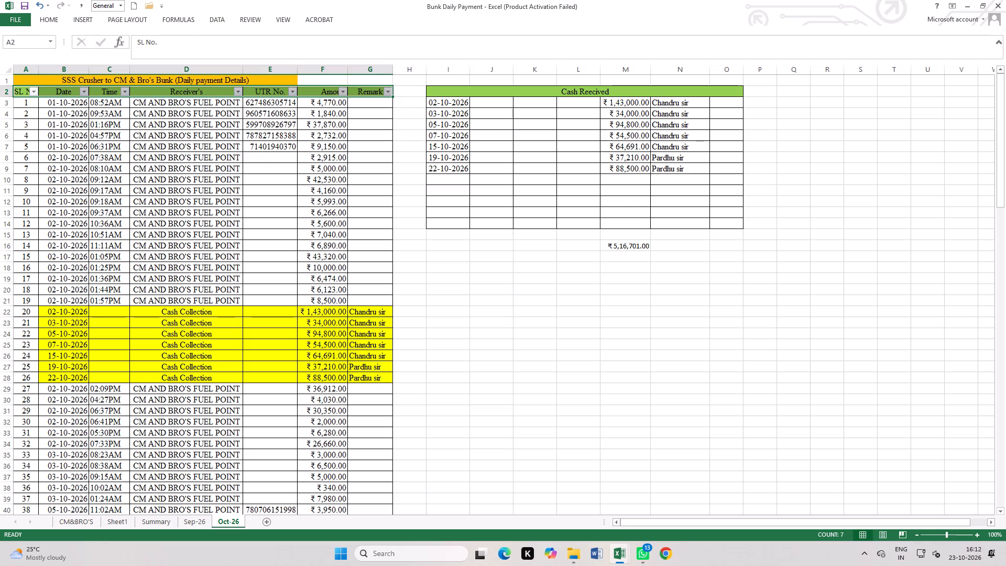
Sort the Oct-26 payment table by Date from oldest to newest.
left_click(270, 217)
left_click(83, 94)
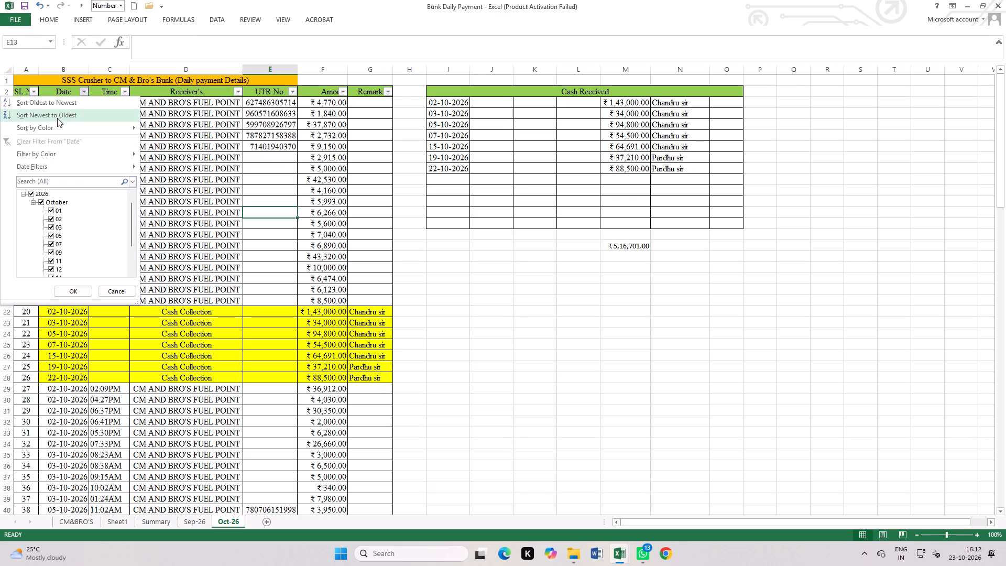
left_click(48, 106)
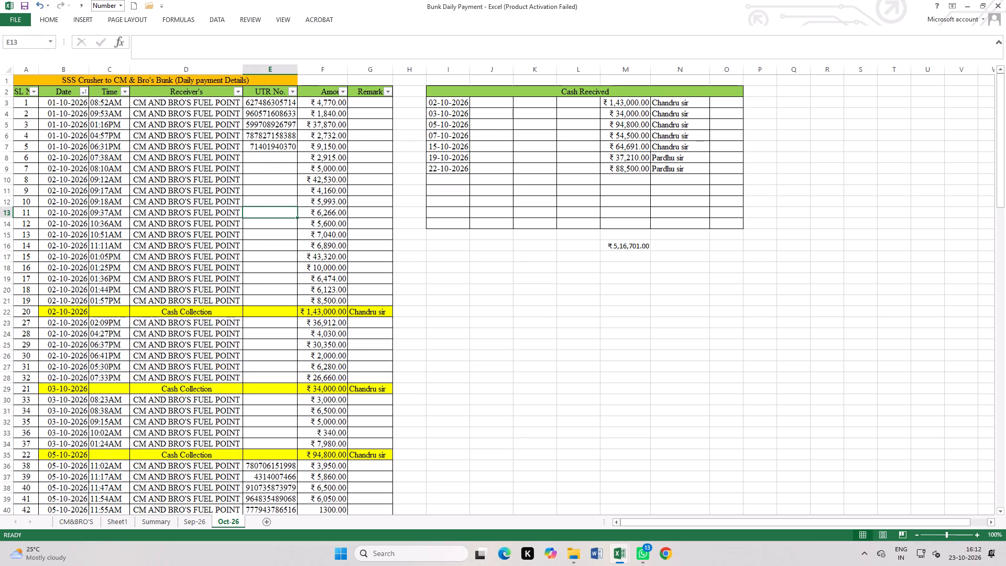
left_click(506, 315)
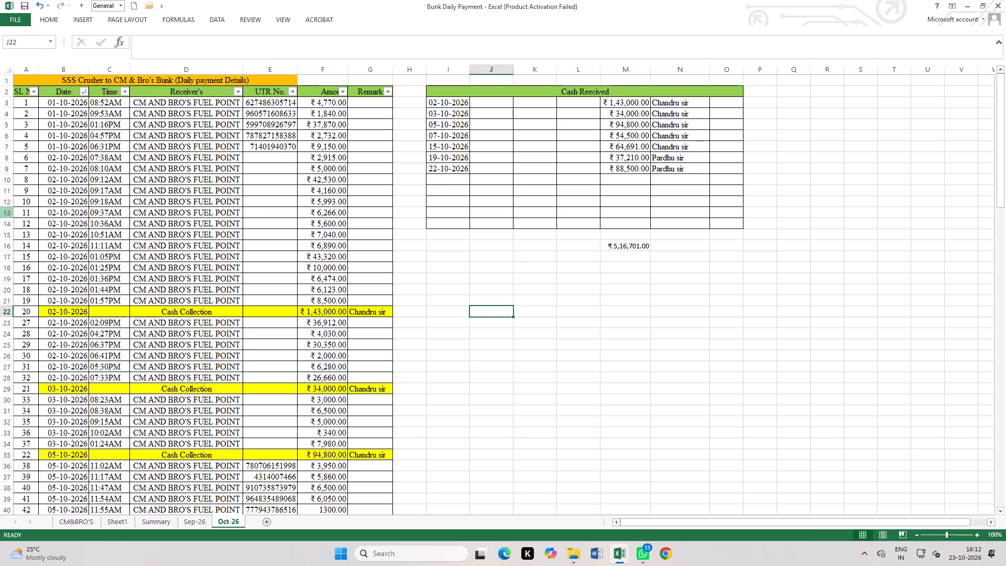
Remove the filters from the Oct-26 table's header row.
left_click(221, 29)
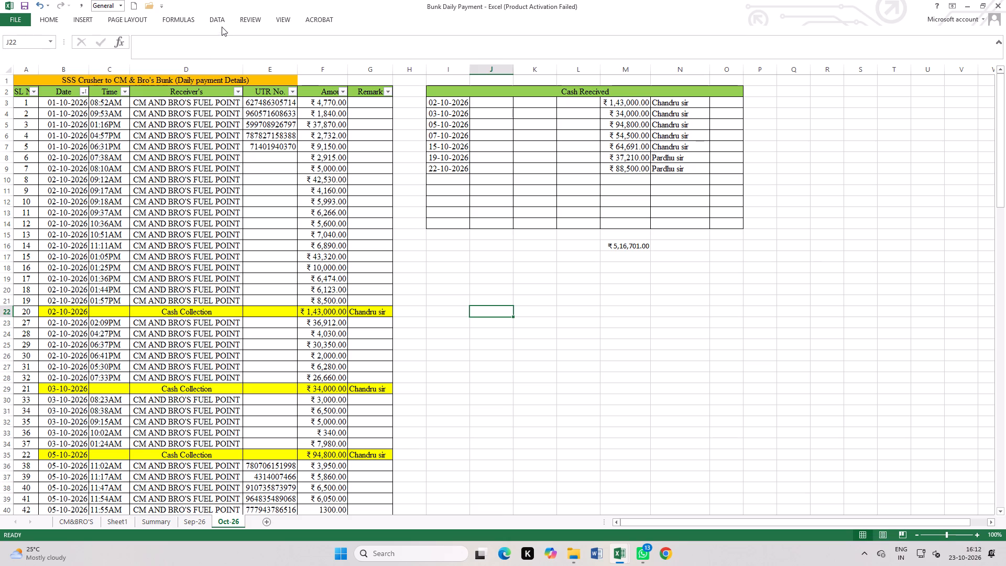
left_click(213, 20)
left_click(268, 38)
left_click(697, 273)
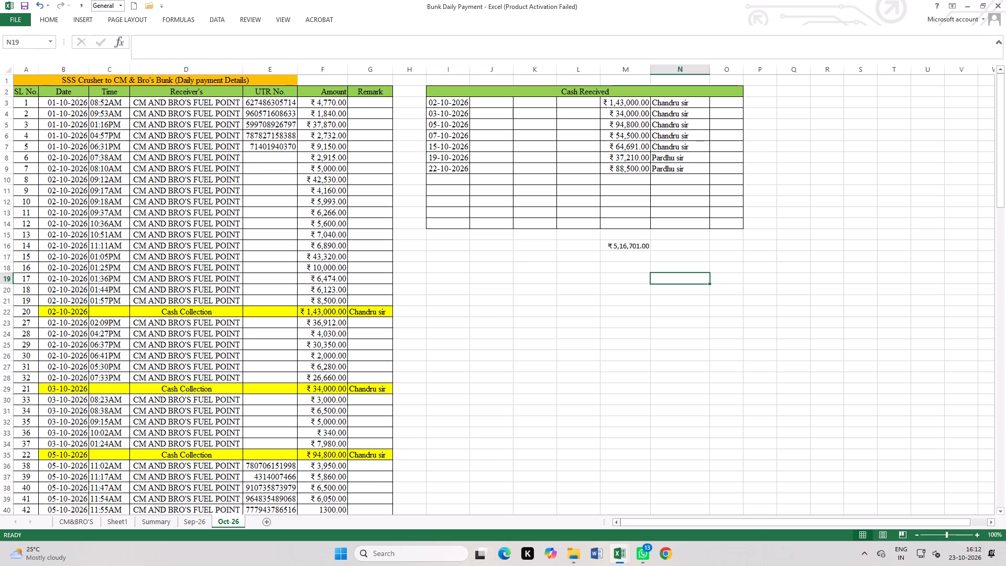
Delete columns I to P containing the separate Cash Received table and its total on the Oct-26 sheet.
left_click_drag(453, 72, 772, 166)
right_click(706, 171)
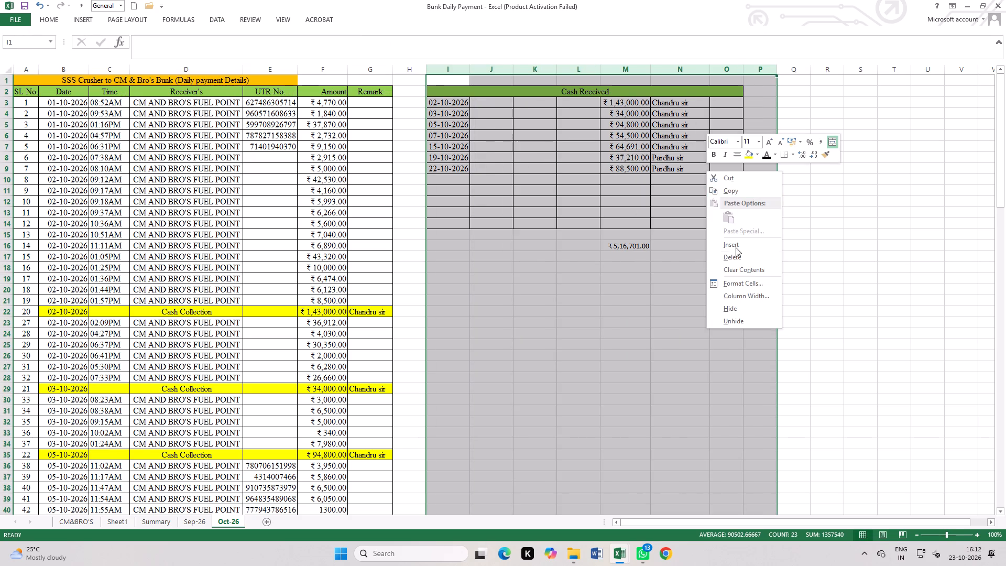
left_click(734, 257)
left_click(705, 231)
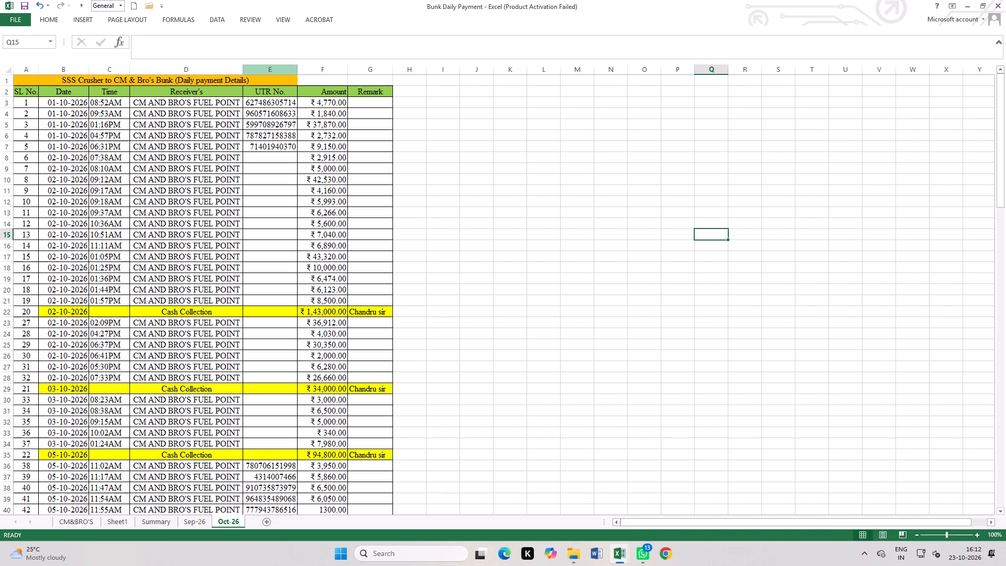
Delete row 117, the 17-10-2026 entry that has no time, UTR number or amount.
scroll(159, 105, "up", 5)
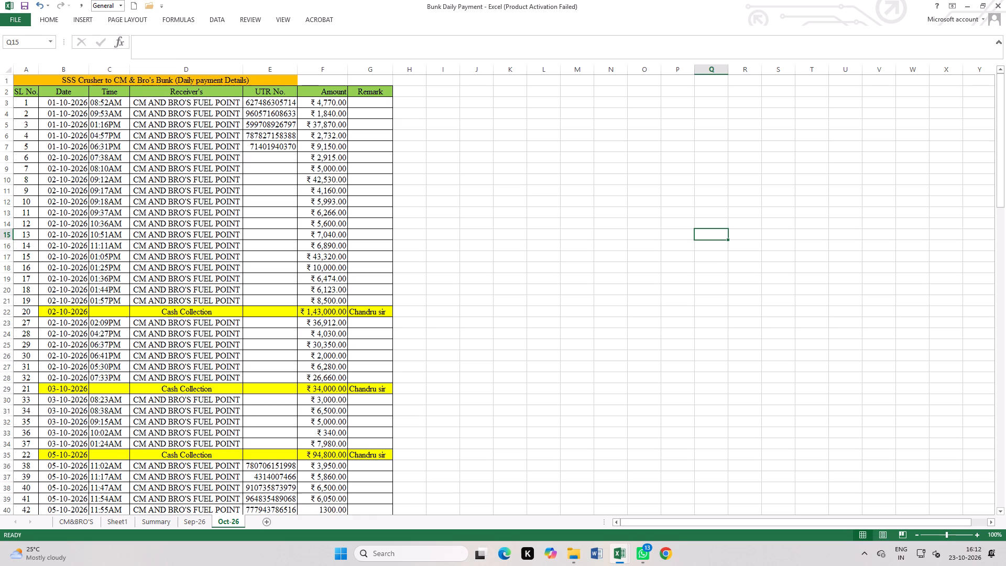
scroll(227, 348, "down", 17)
scroll(234, 325, "down", 6)
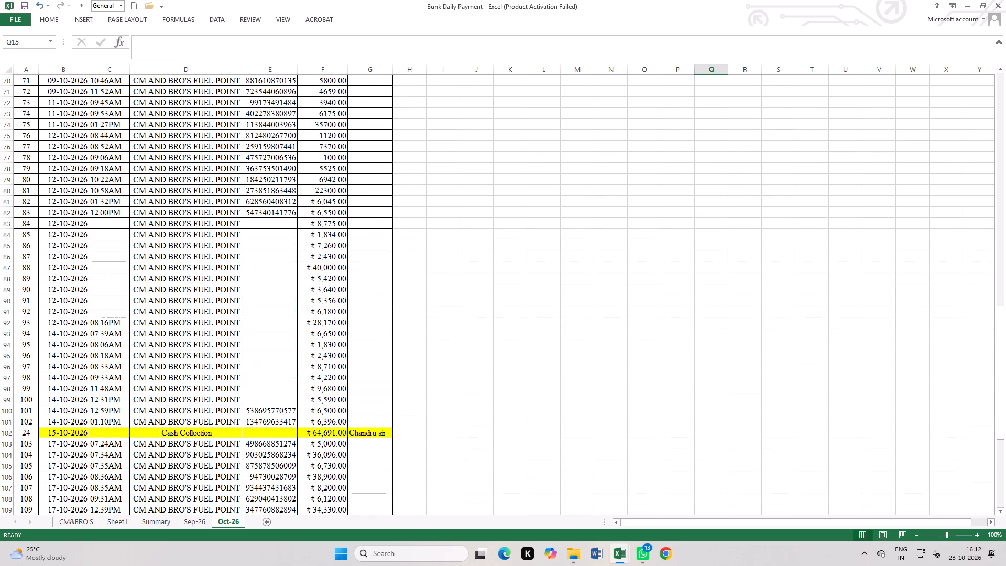
scroll(94, 386, "down", 9)
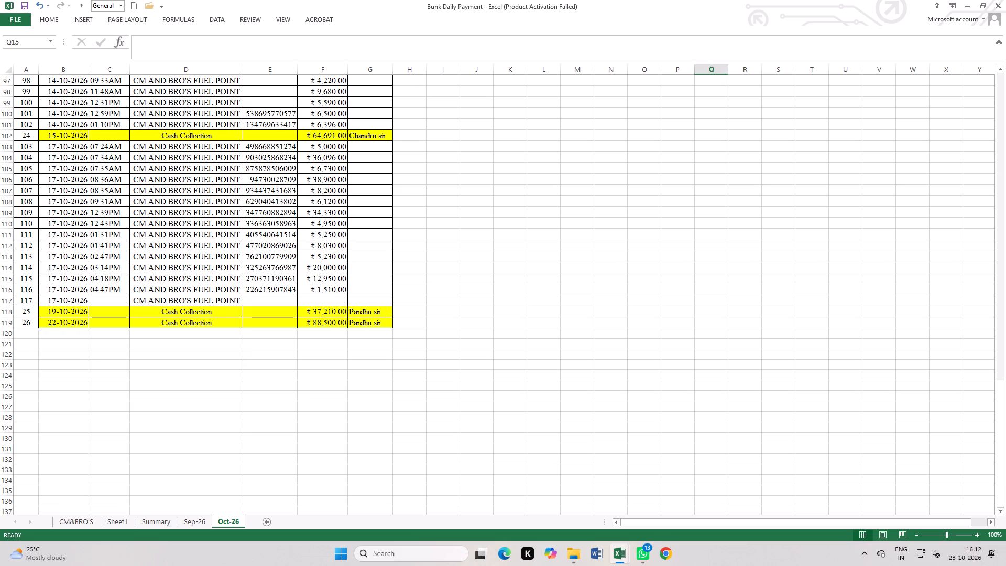
left_click(0, 299)
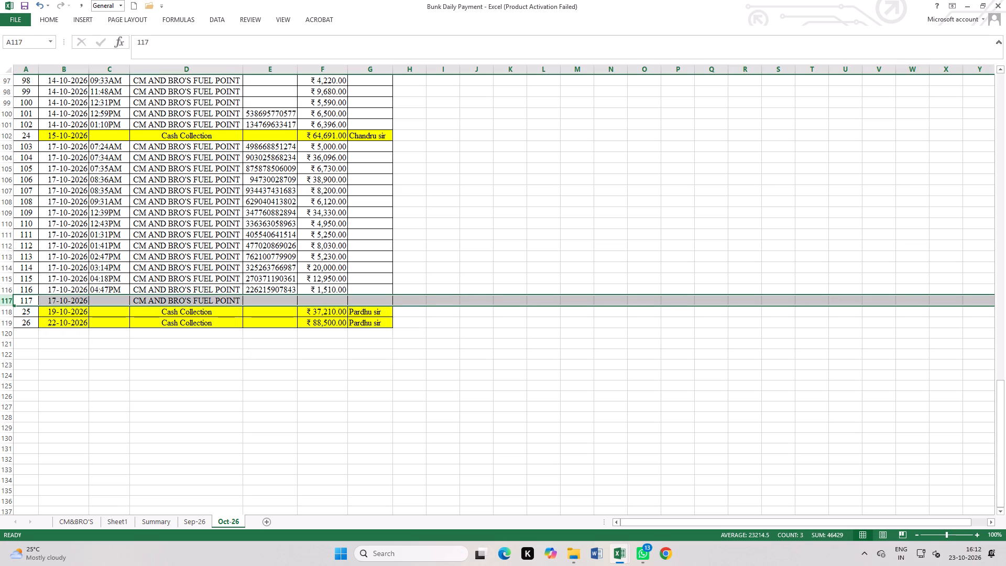
right_click(187, 301)
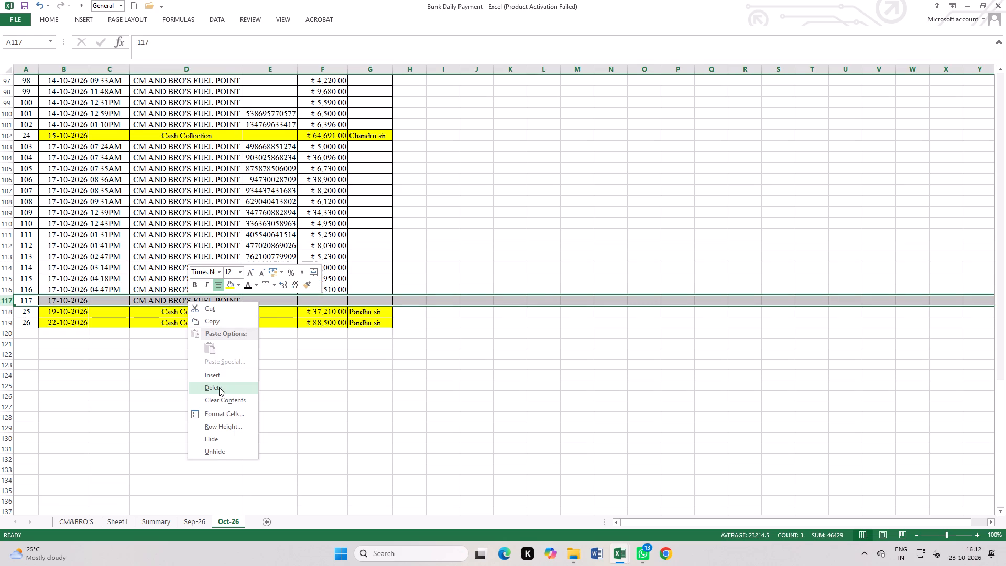
left_click(219, 387)
left_click(325, 386)
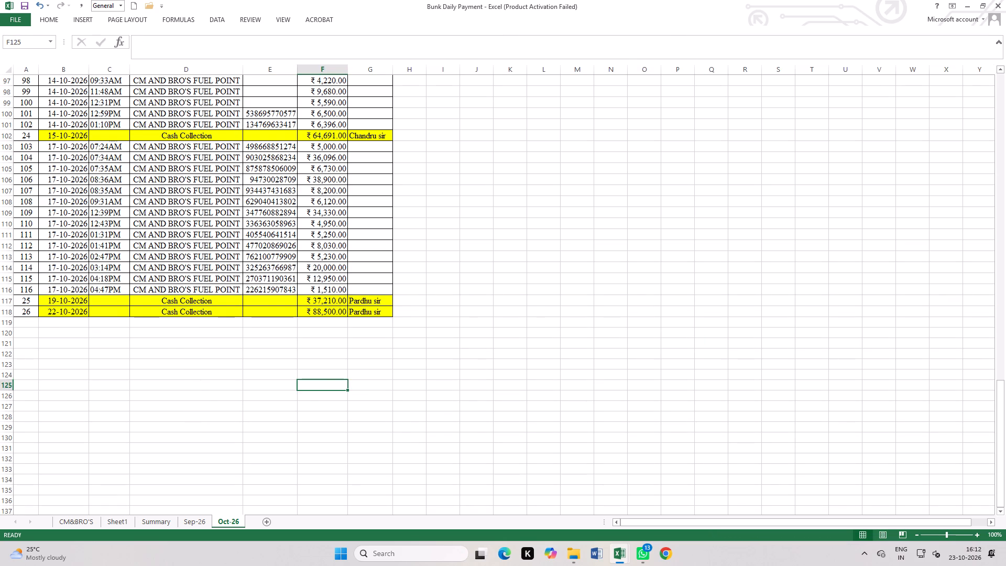
Look over the date-sorted Oct-26 table and its Cash Collection rows, briefly switching to the Sep-26 sheet.
scroll(215, 258, "up", 5)
scroll(318, 238, "up", 20)
scroll(318, 238, "up", 6)
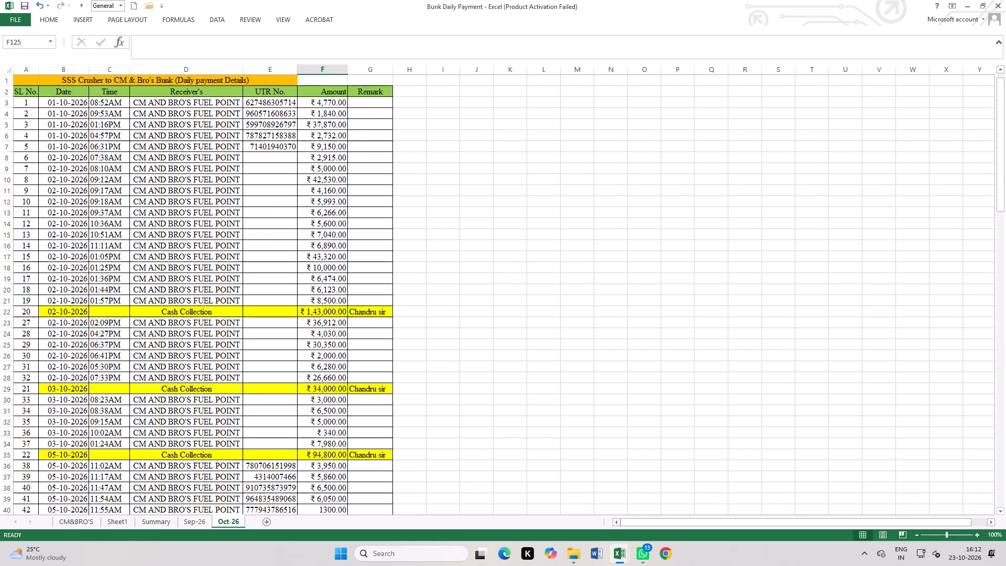
scroll(271, 215, "up", 9)
scroll(142, 263, "down", 9)
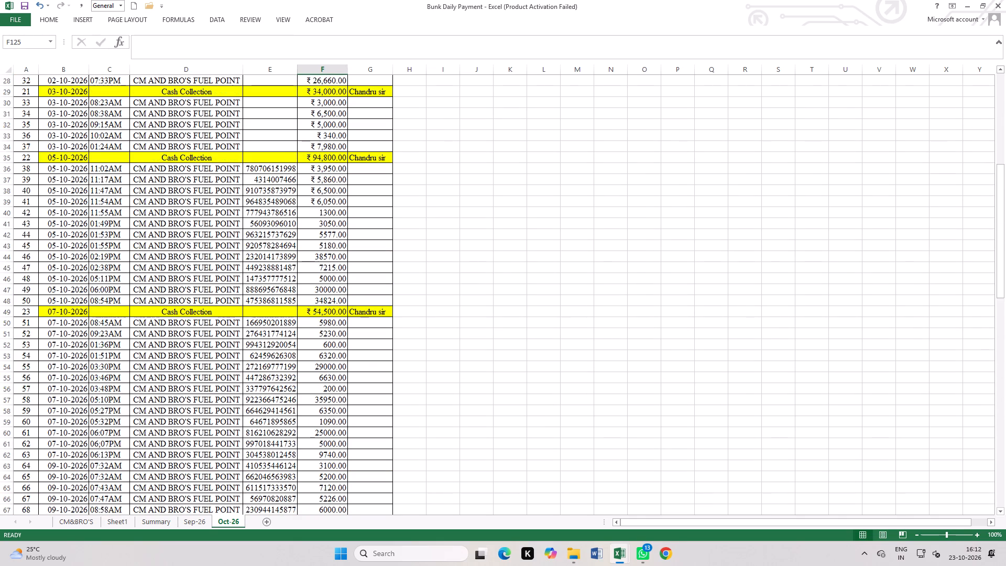
scroll(144, 373, "down", 5)
left_click(201, 526)
left_click(237, 525)
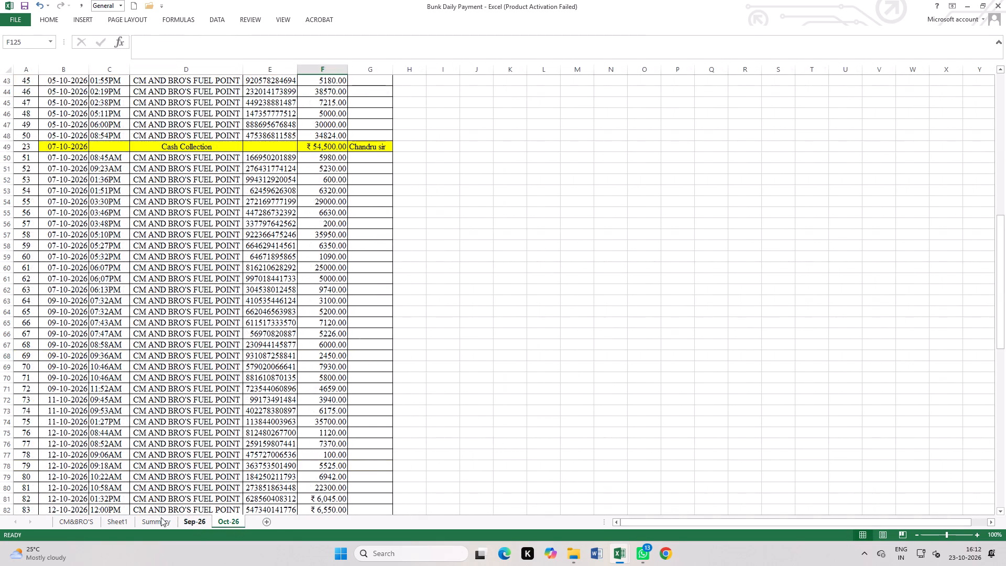
Open the Summary sheet and select the first Particulars cell, B4, under Supply of Aggregates to the SSS Plant.
left_click(148, 516)
scroll(216, 375, "up", 4)
scroll(324, 269, "up", 5)
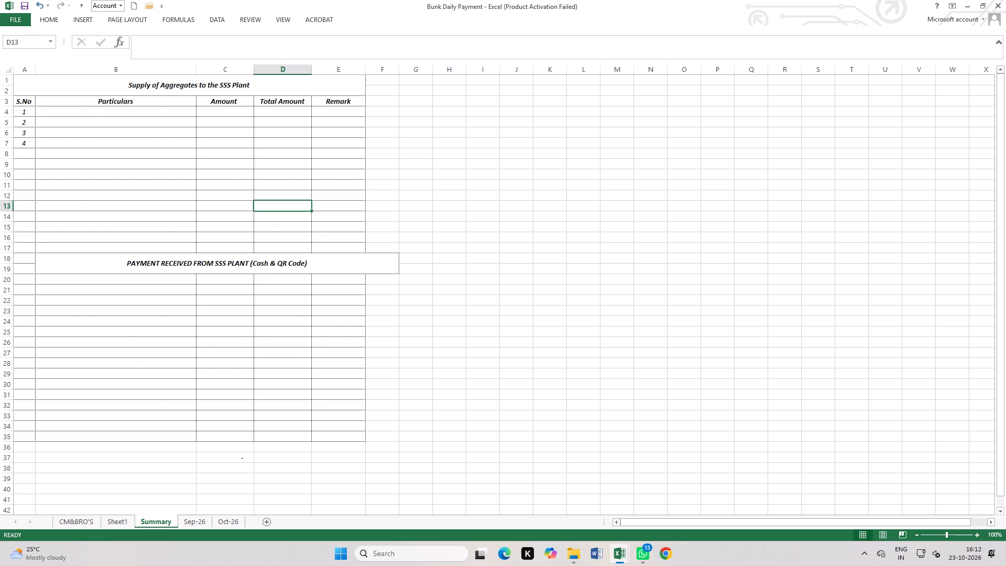
left_click(112, 111)
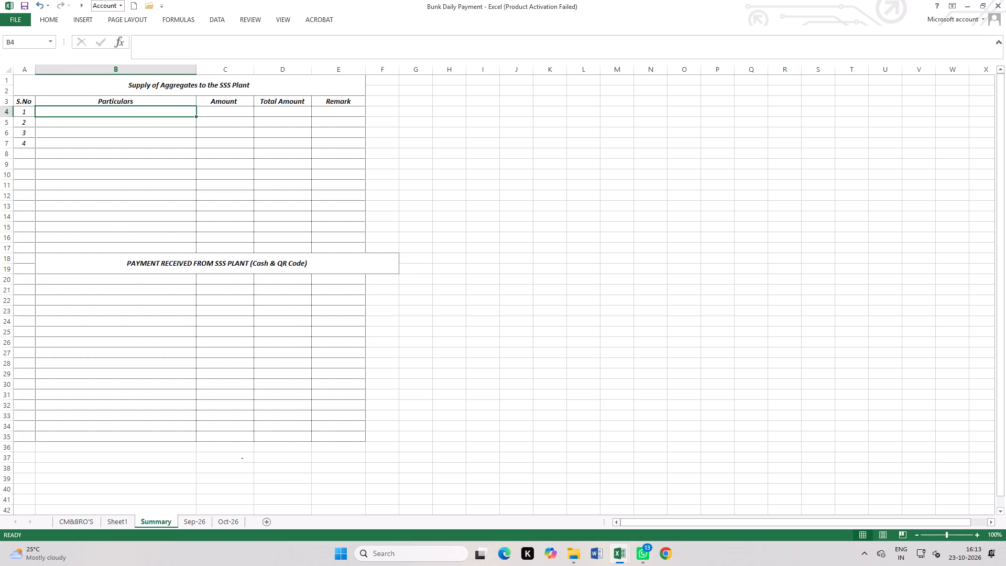
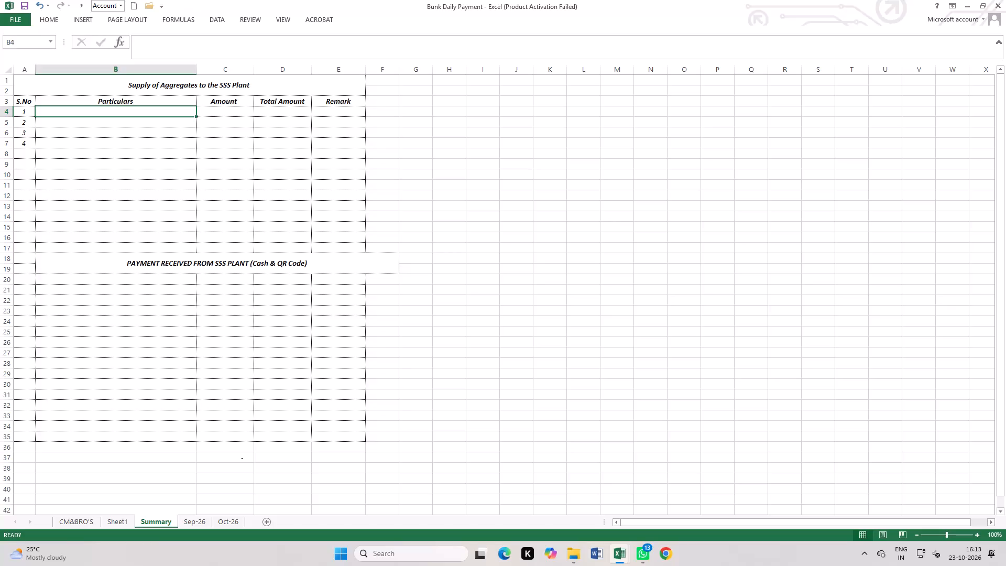
Enter "Sep-2026 month supply material(" as the first Particulars entry in B4, leaving the bracket open for the quantity and rate.
key("a")
key("BackSpace")
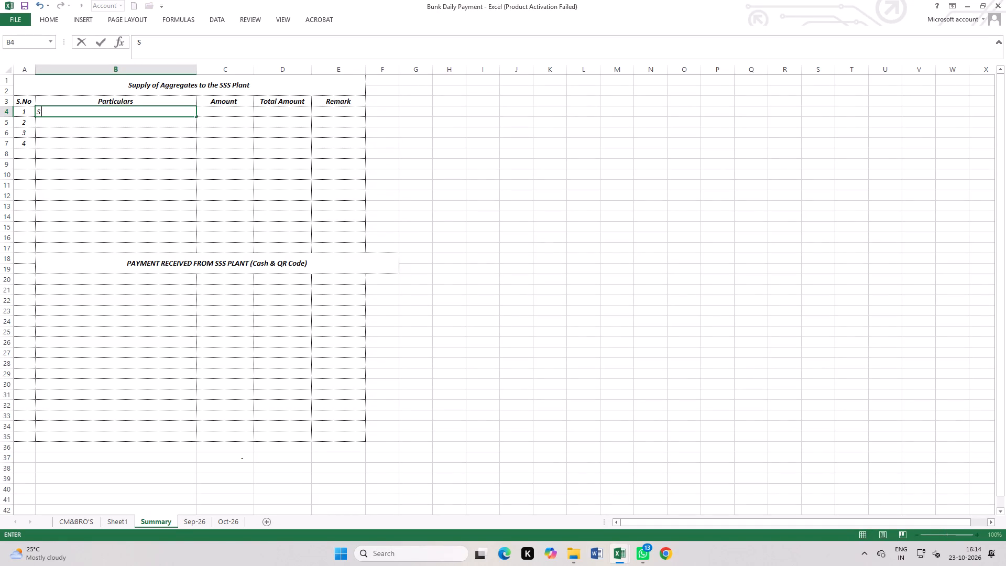
type("ep")
type("-2026")
key("space")
type("m")
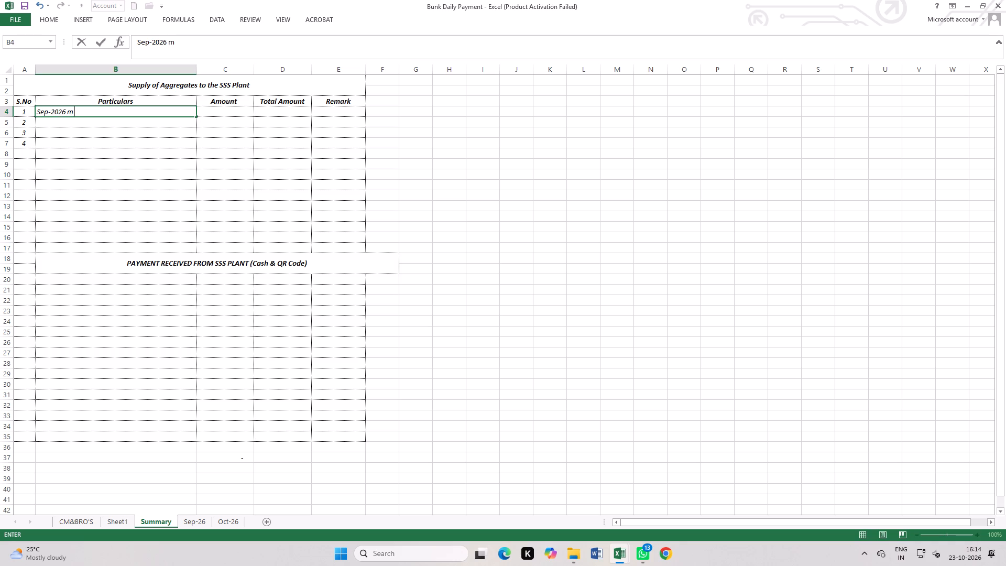
type("onth")
key("space")
type("su")
type("pply material")
key("Right")
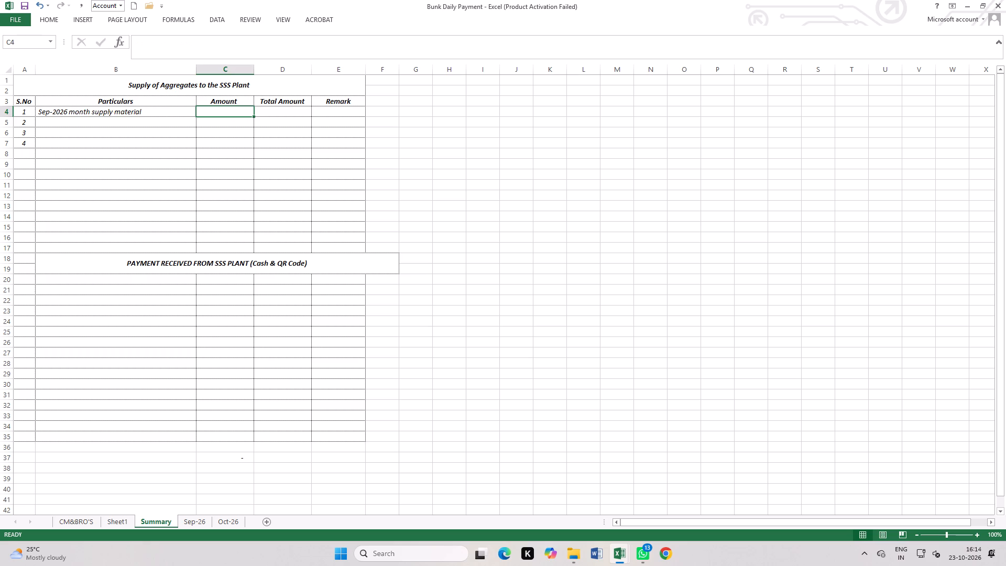
double_click(151, 112)
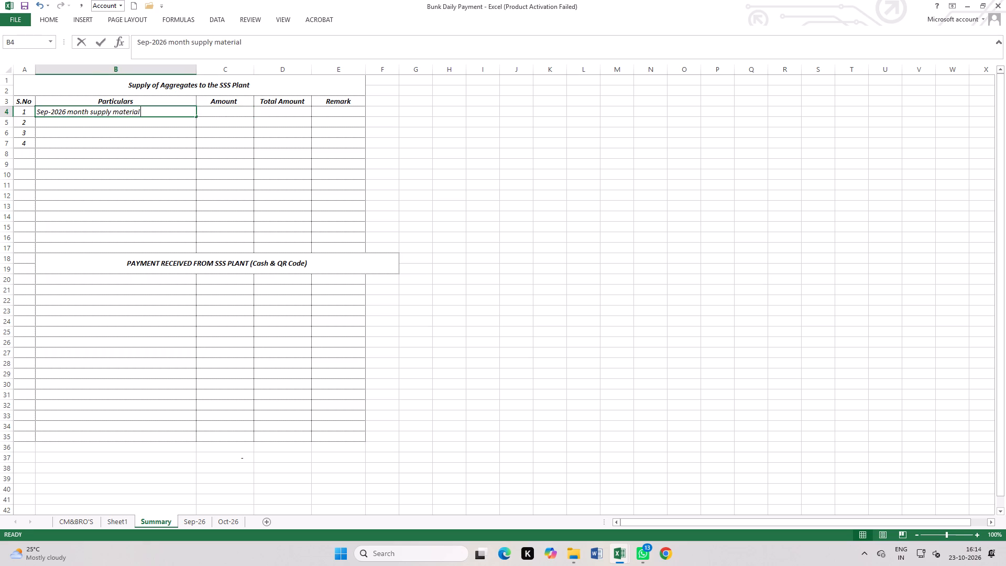
key("shift+parenleft")
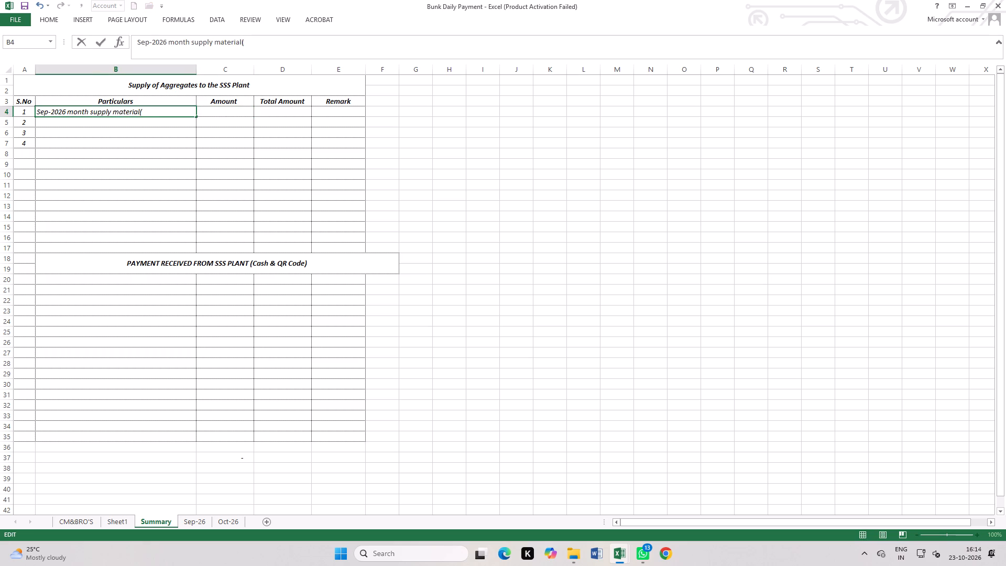
Check the tonnage and rate in the SSS Washing Plant summary of the OCT DLM SALE REPORT workbook, and return to Bunk Daily Payment.
key("ctrl+Tab")
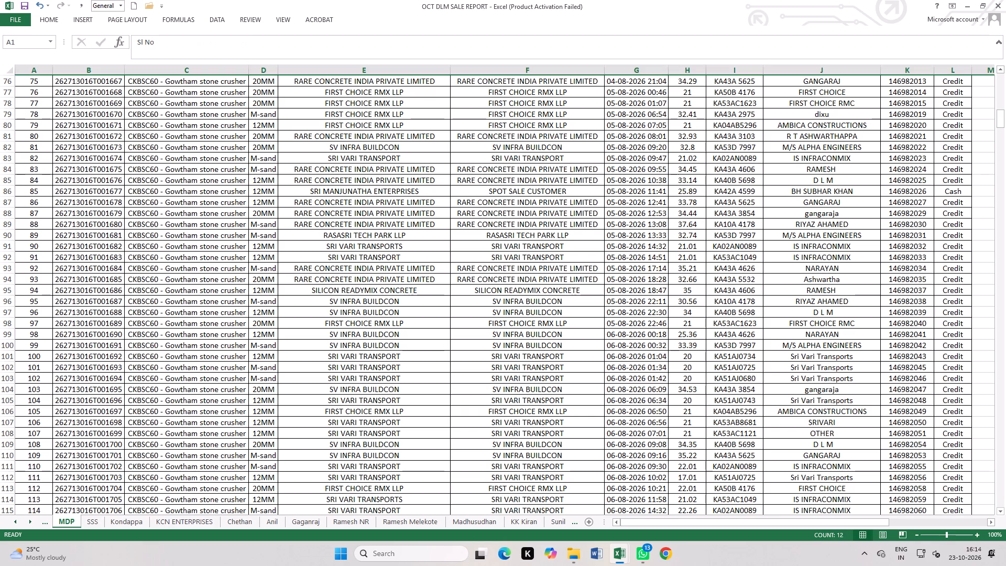
left_click(83, 518, "ctrl")
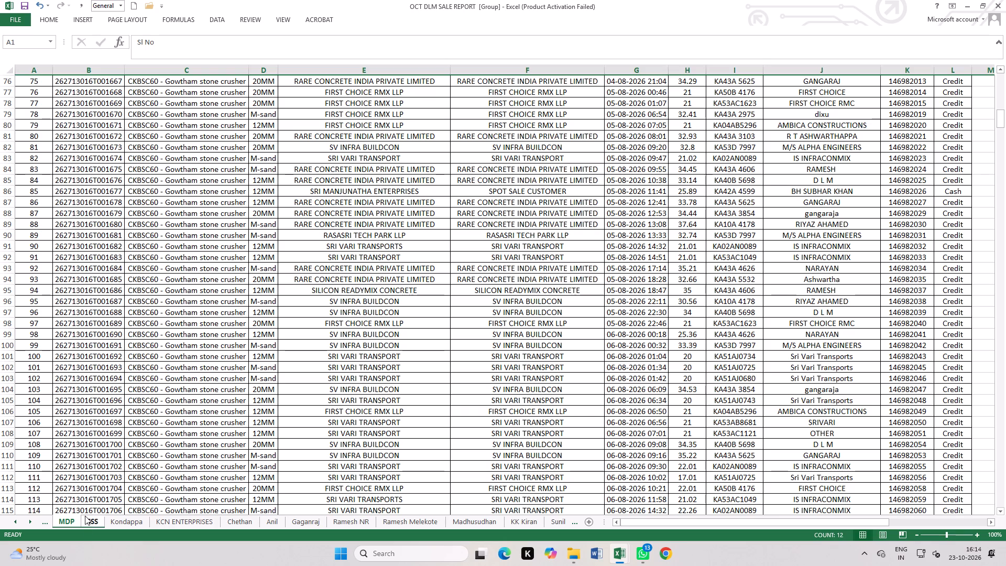
left_click(96, 522)
scroll(244, 397, "down", 11)
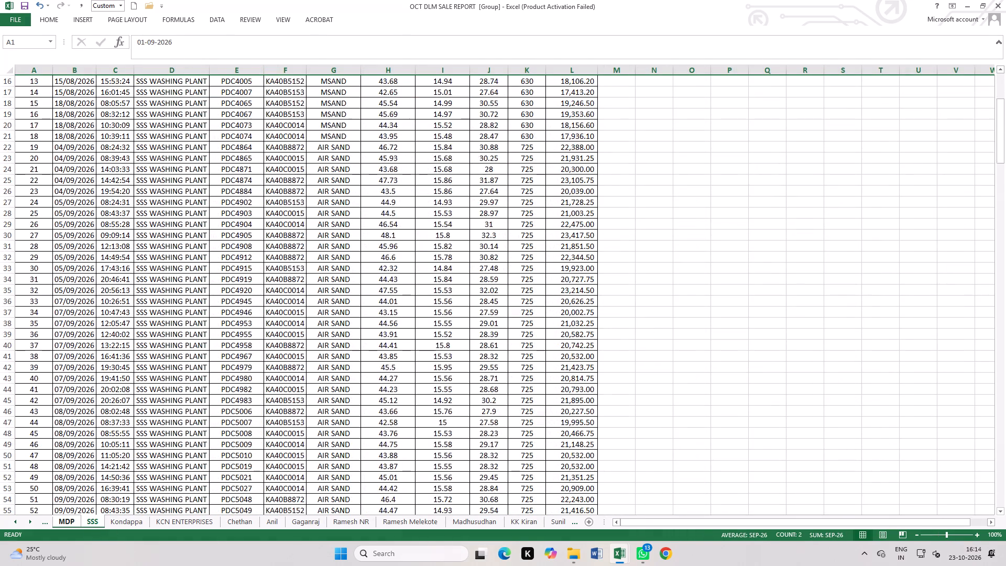
scroll(249, 400, "down", 20)
scroll(249, 400, "down", 6)
scroll(983, 224, "down", 11)
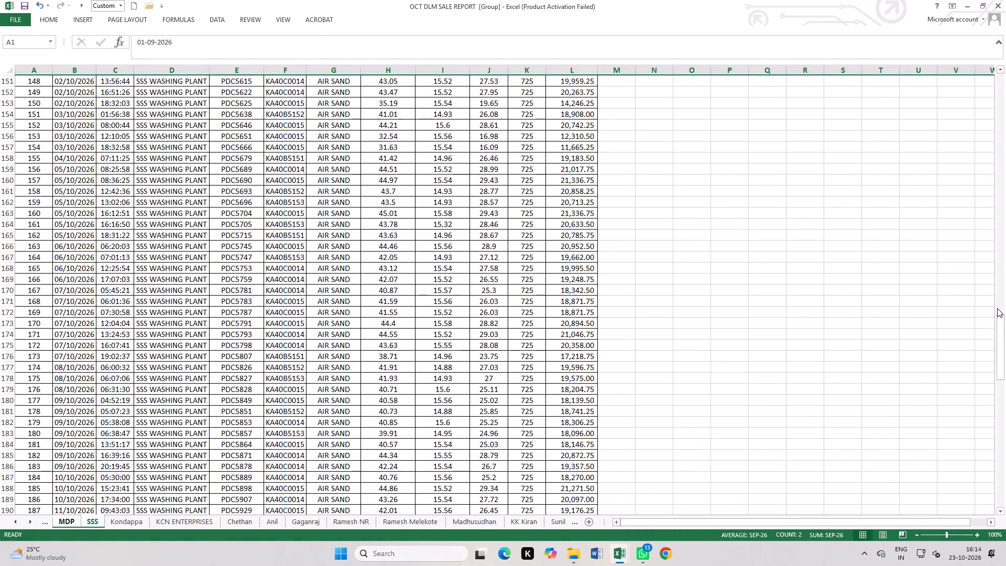
scroll(997, 308, "down", 20)
scroll(997, 308, "down", 4)
scroll(317, 356, "down", 4)
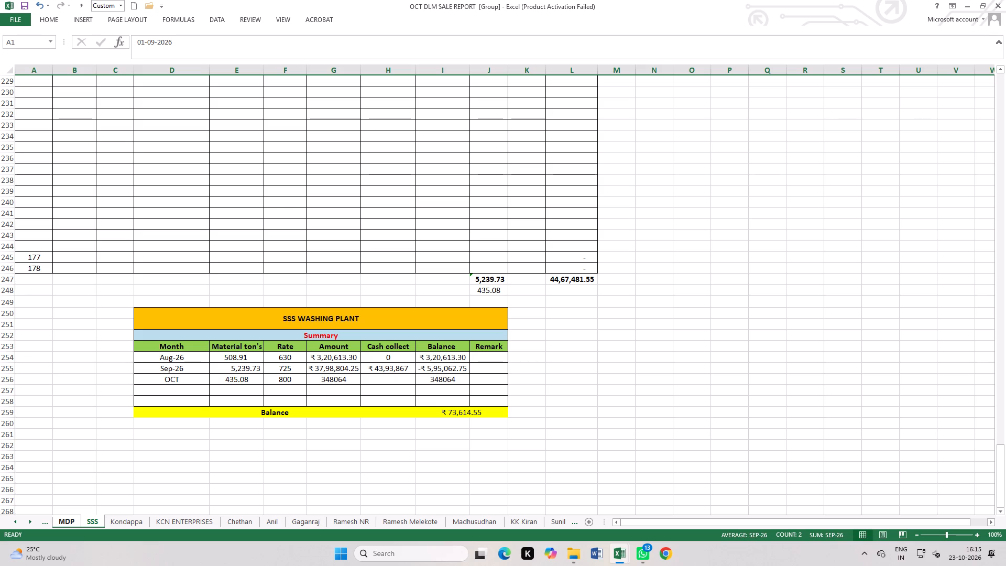
key("ctrl+Tab")
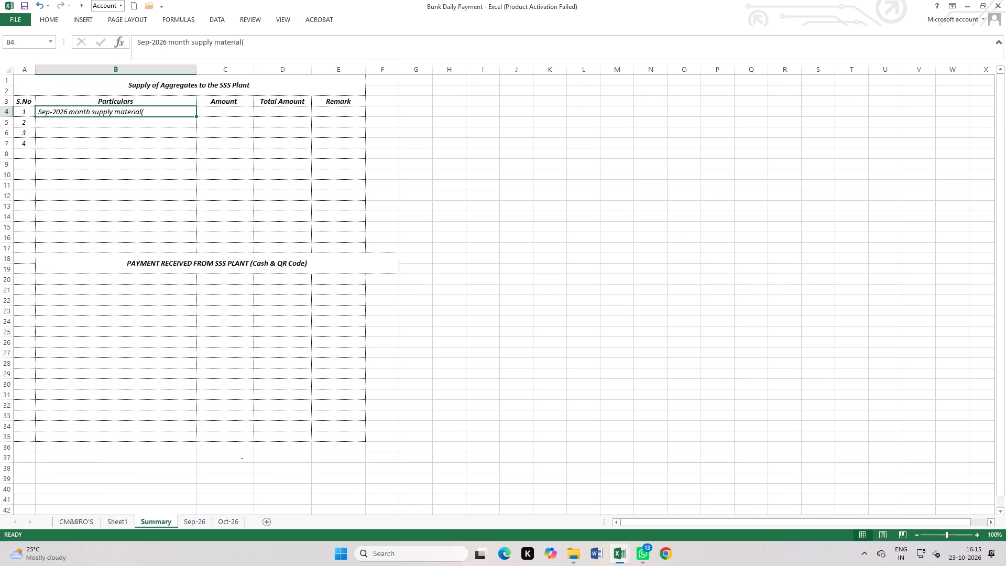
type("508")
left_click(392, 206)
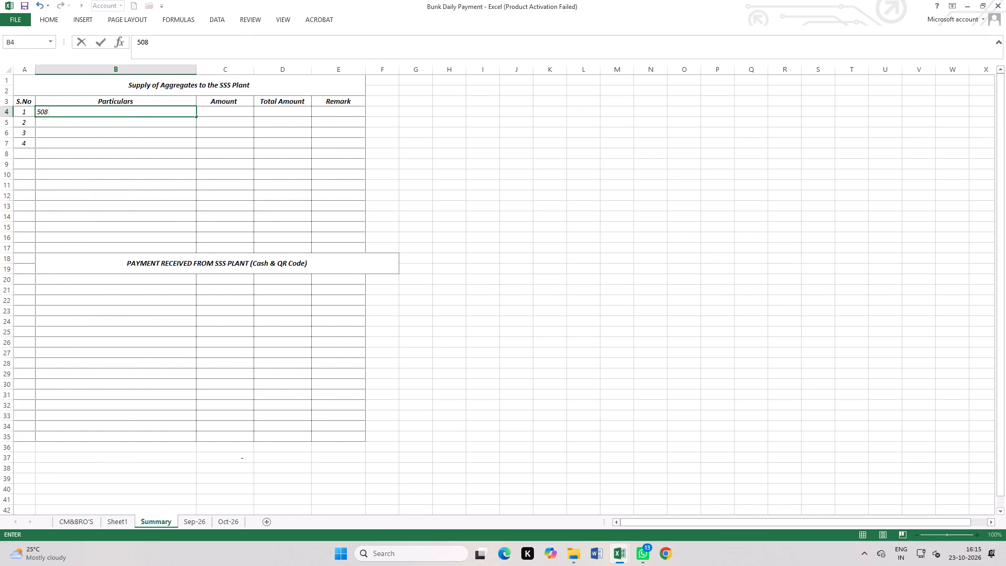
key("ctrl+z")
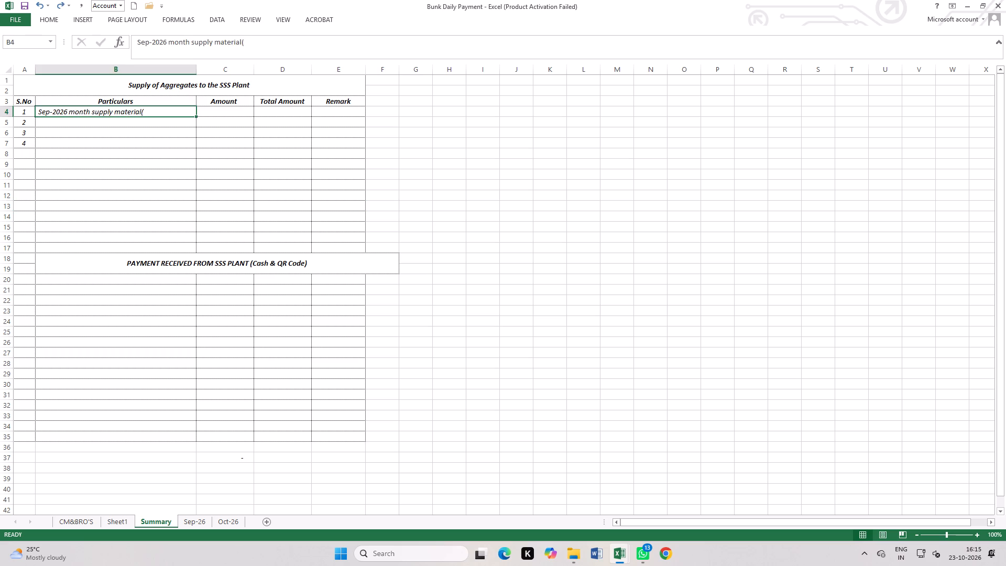
Append 508.91*630 after the opening bracket in the first Particulars entry, B4.
double_click(163, 112)
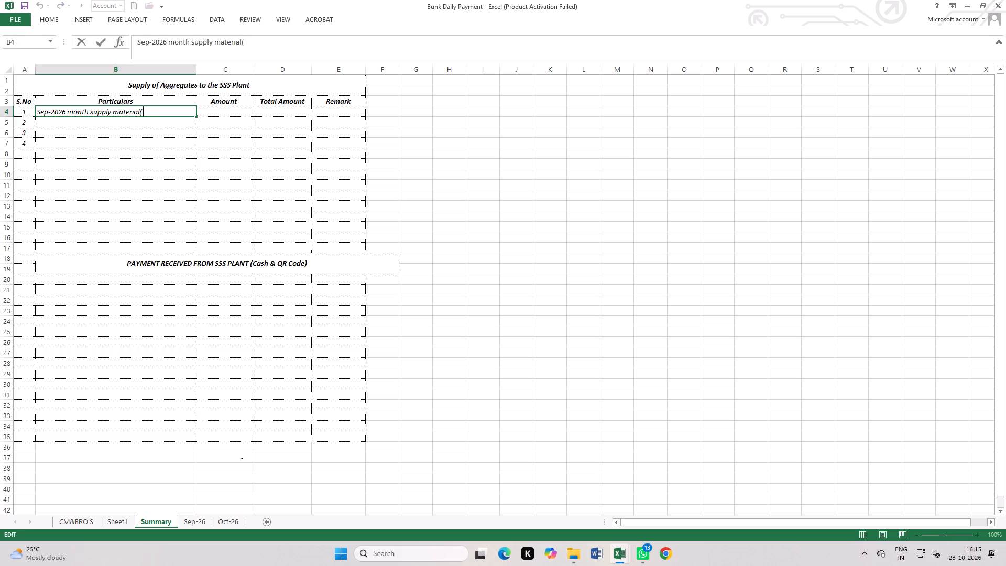
type("508.91*630")
left_click(349, 167)
Calculate the first row's Total Amount in D4 with the formula =508.91*630.
left_click(283, 111)
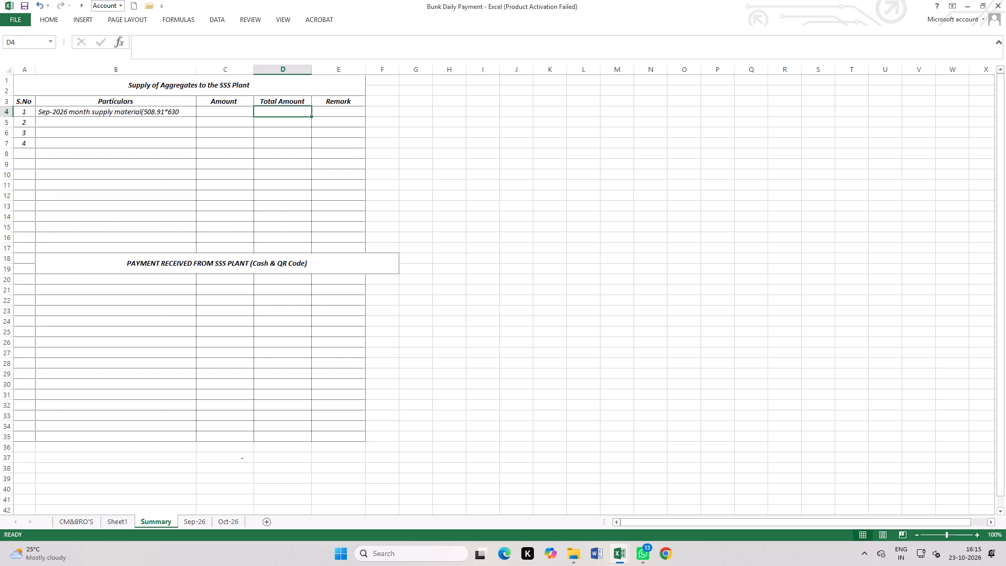
key("equal")
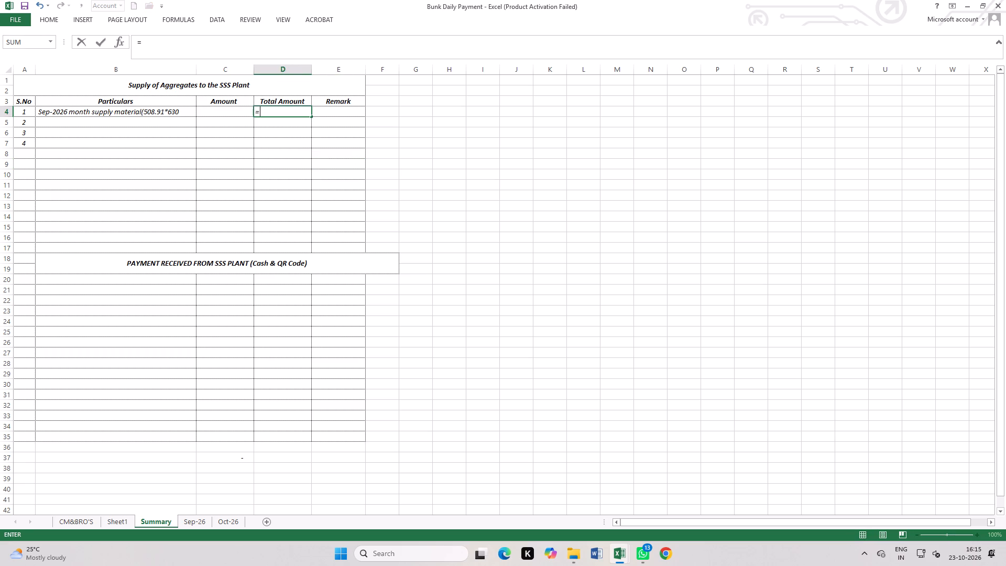
type("508.91*")
type("630")
key("Return")
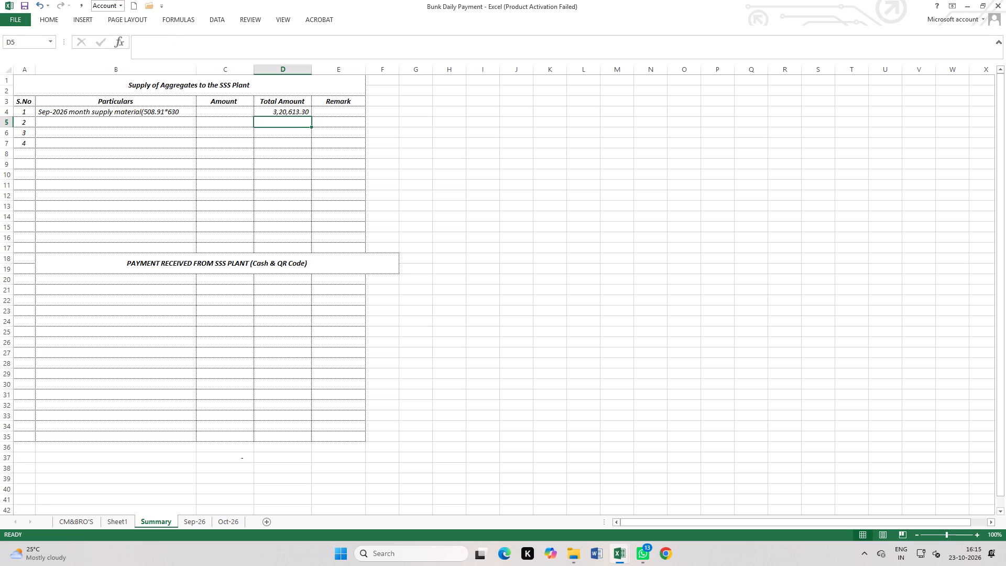
left_click(432, 197)
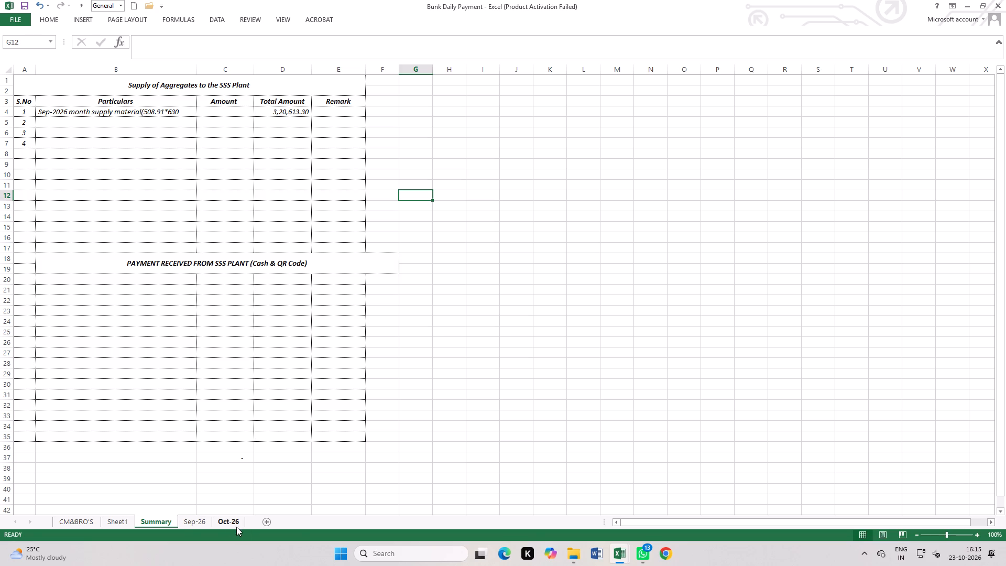
Fill the first Particulars entry down into B5 and change its month from Sep to Oct.
left_click(72, 122)
key("ctrl+d")
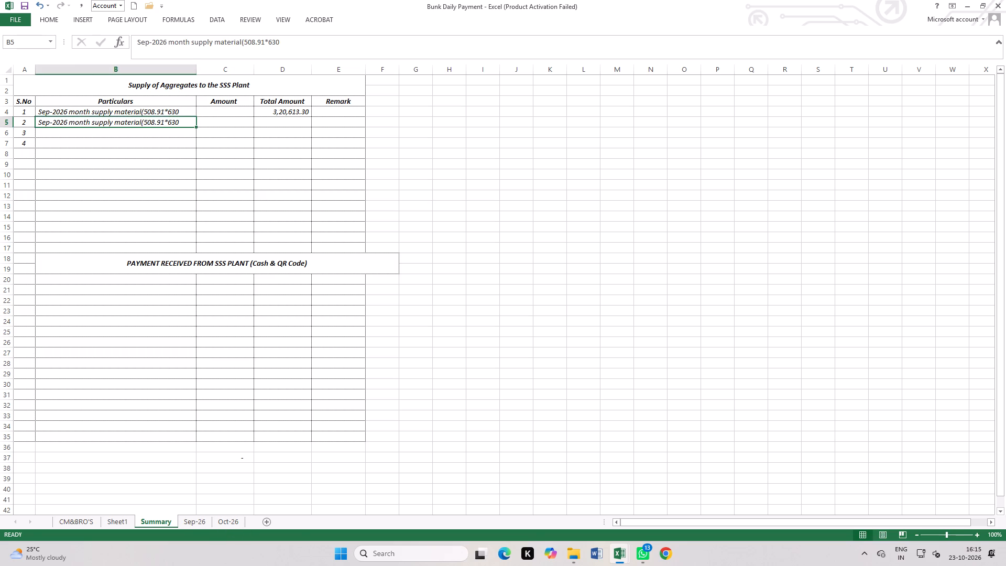
double_click(49, 122)
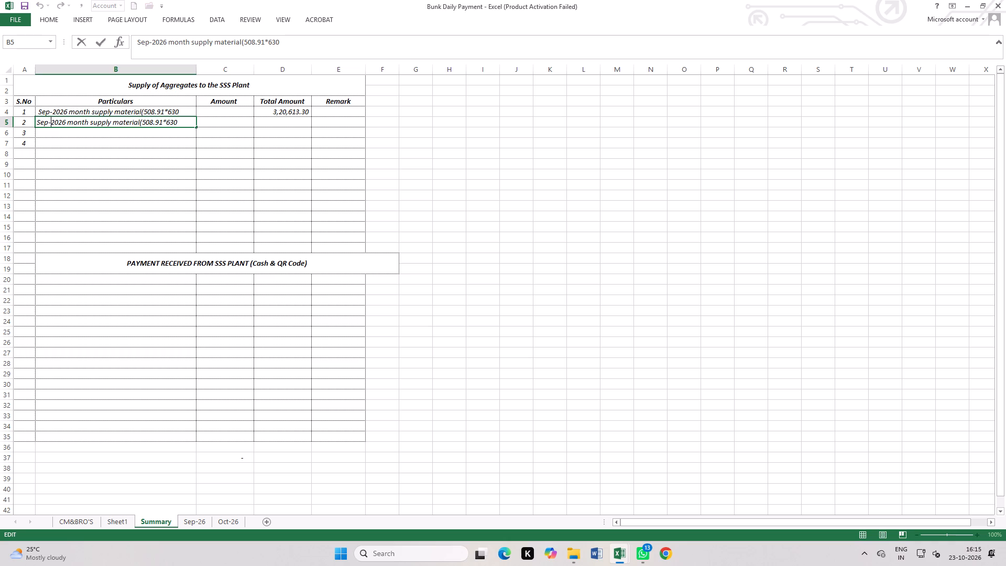
key("Left")
key("BackSpace")
key("BackSpace")
key("BackSpace")
key("o")
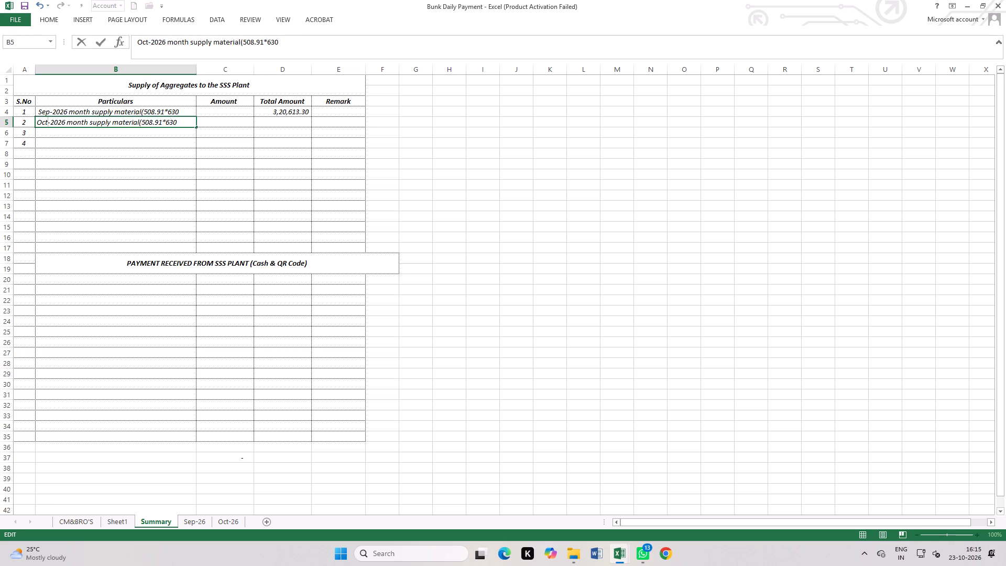
left_click(138, 196)
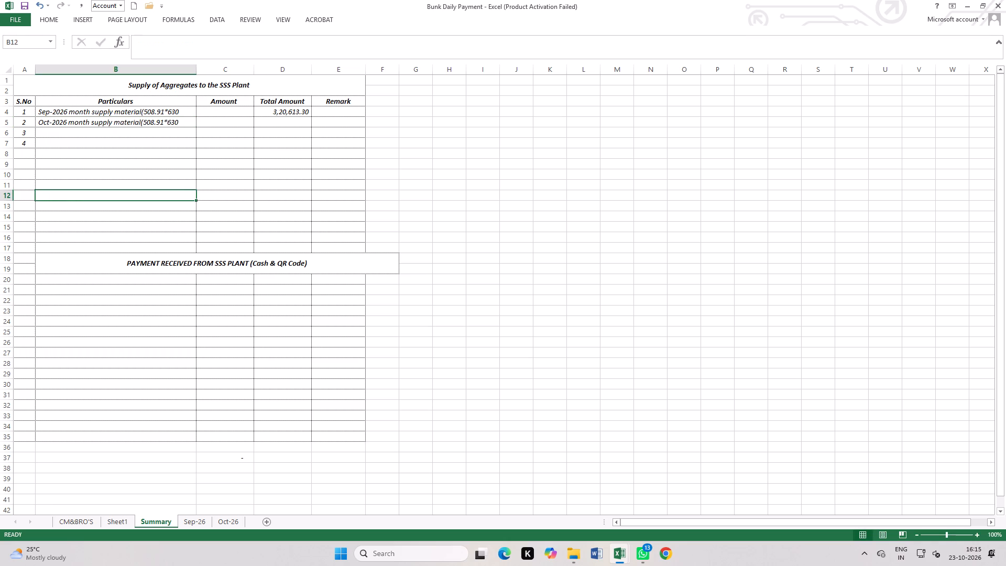
Add the closing bracket after 630 in the Sep-2026 Particulars entry in B4.
double_click(187, 113)
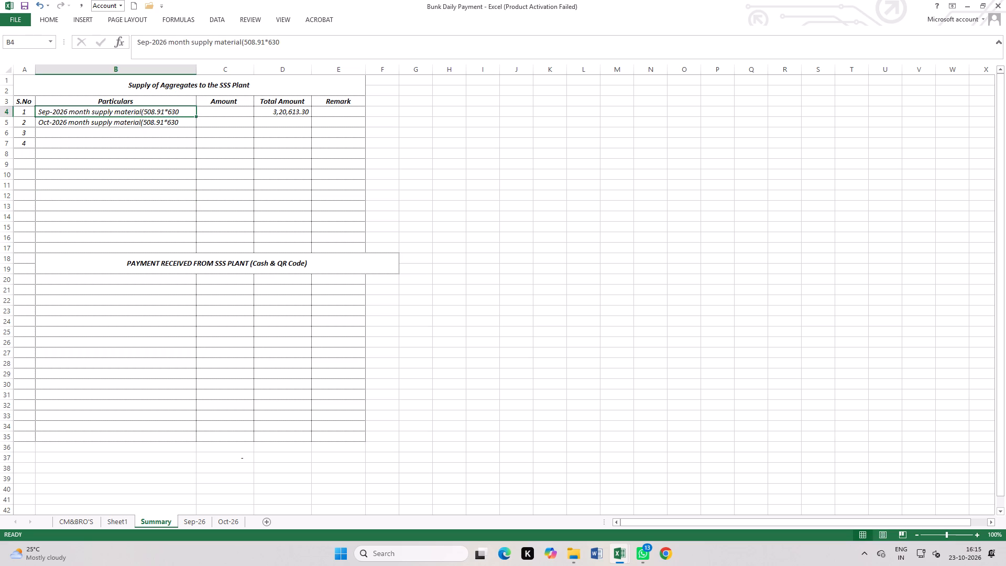
key("shift+parenright")
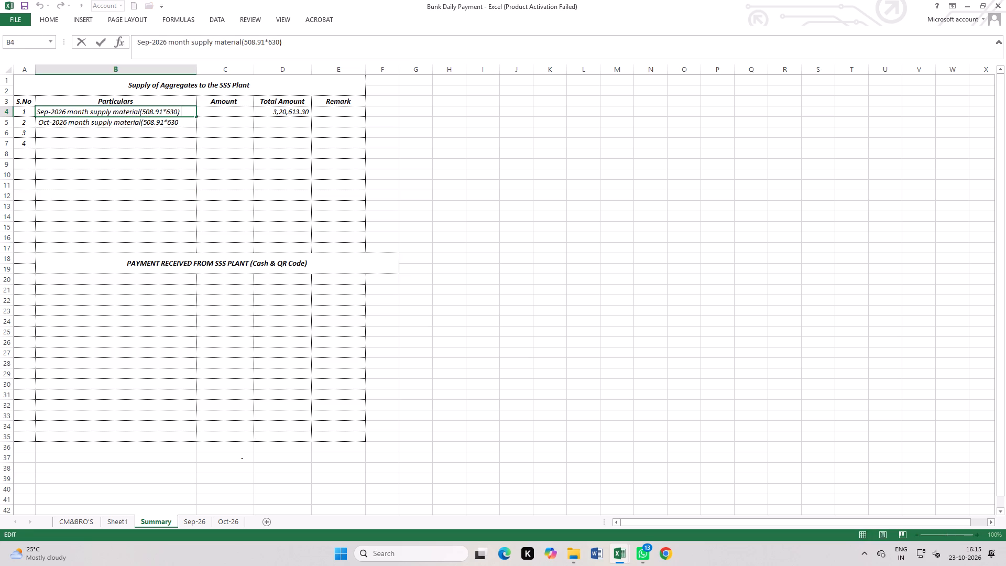
left_click(239, 184)
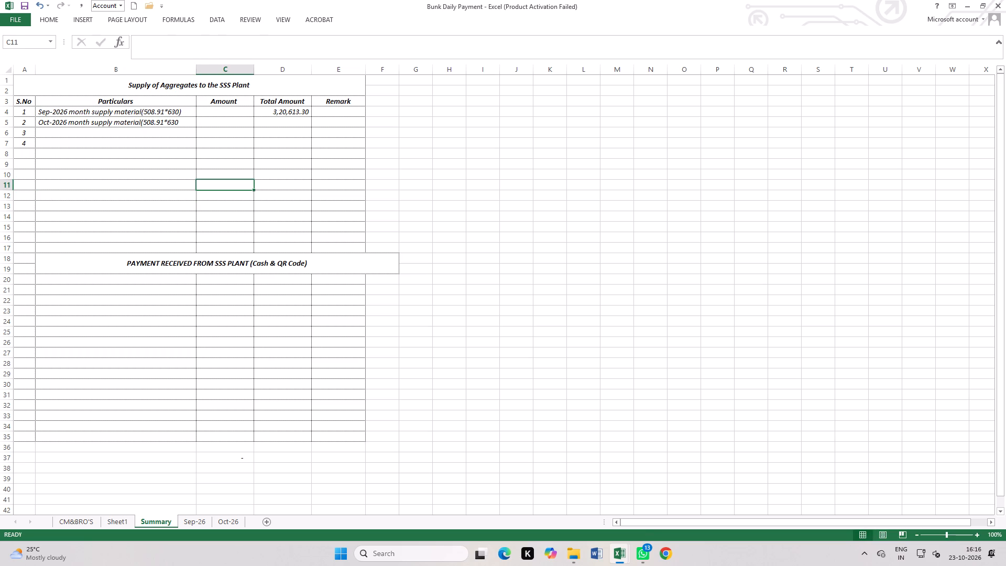
Change the month in the first Particulars entry, B4, to Aug.
double_click(50, 114)
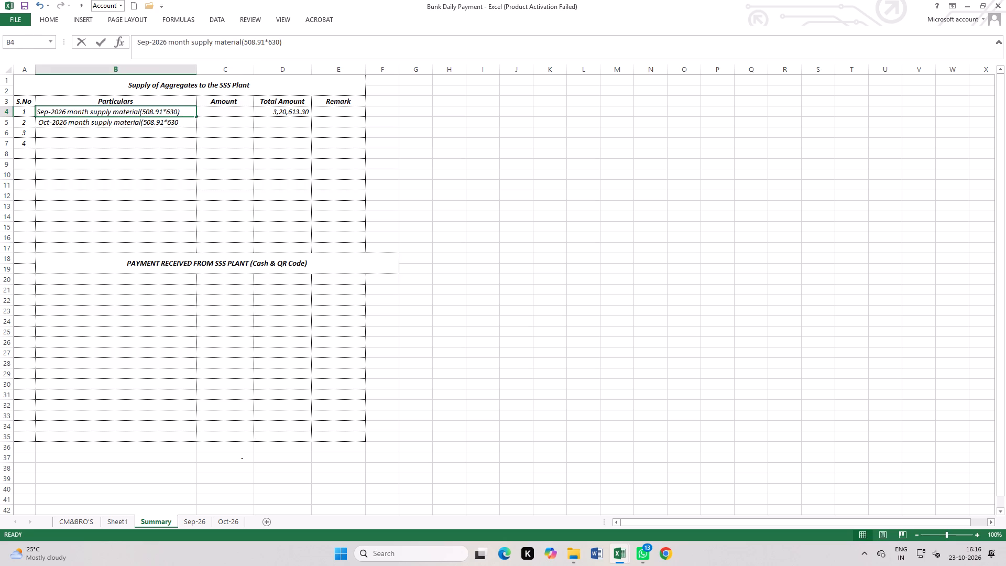
left_click(47, 112)
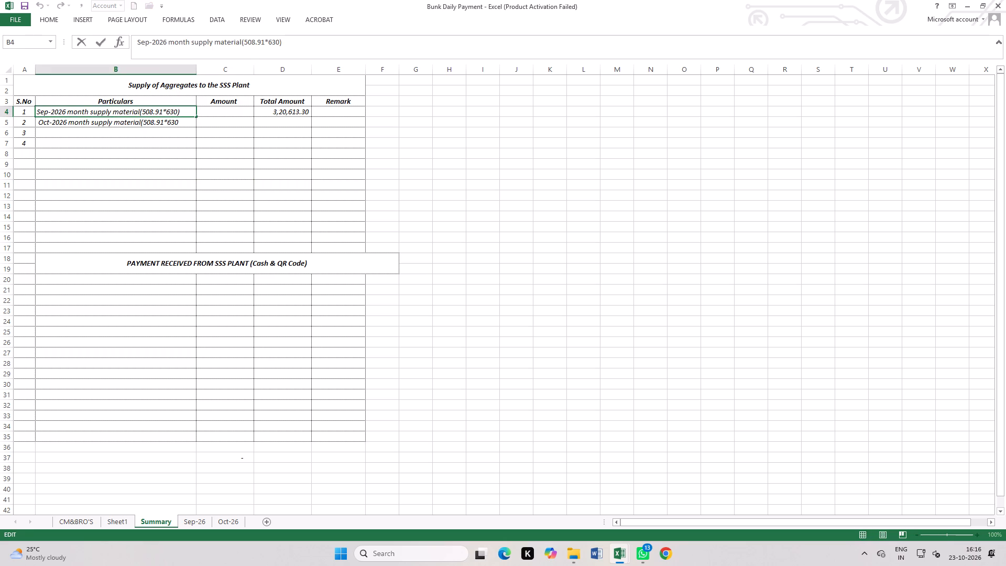
key("BackSpace")
key("BackSpace")
key("BackSpace")
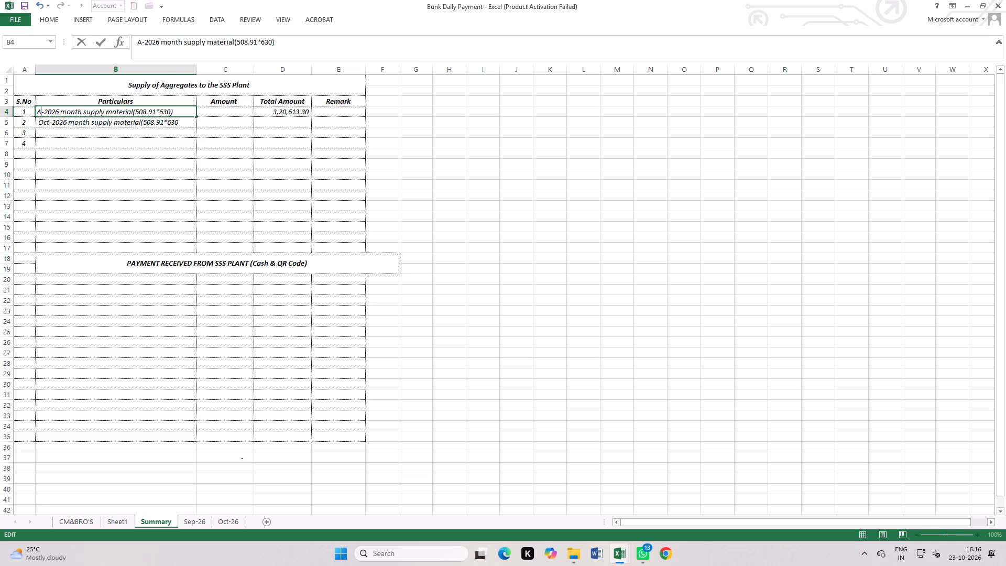
key("u")
key("g")
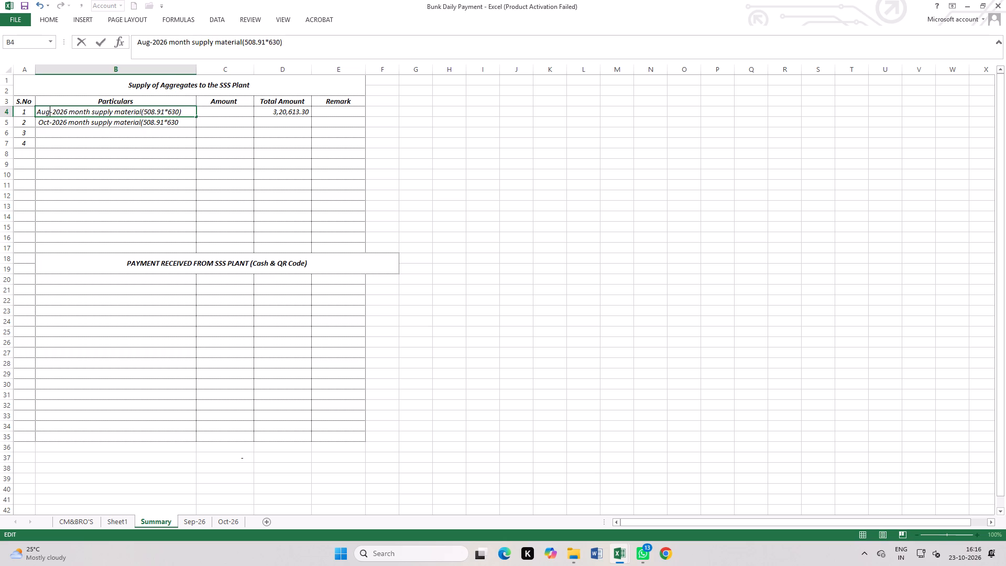
left_click(97, 171)
Correct the second Particulars entry, B5, by changing its month to Sep and adding the closing bracket after 630.
double_click(48, 123)
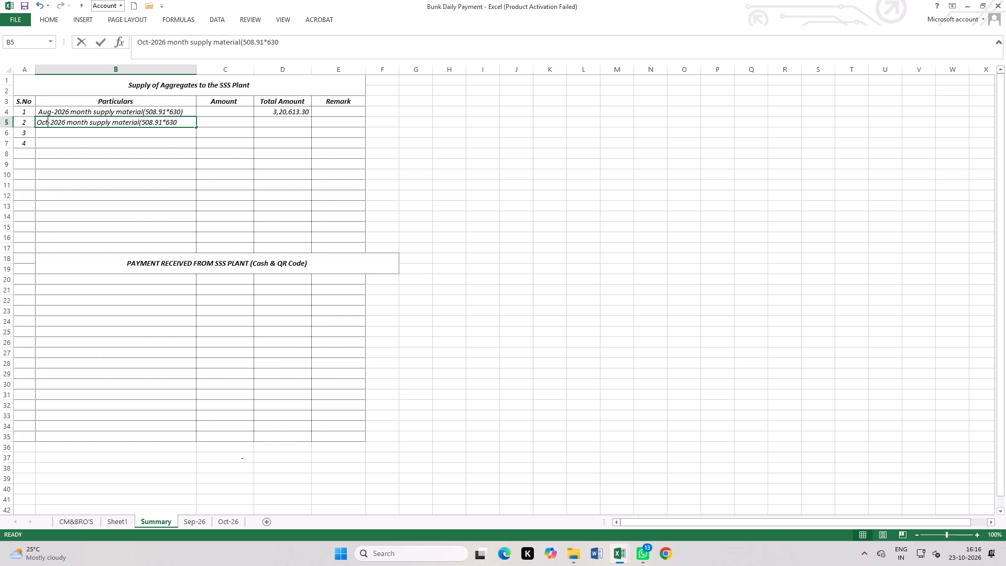
key("BackSpace")
key("BackSpace")
key("BackSpace")
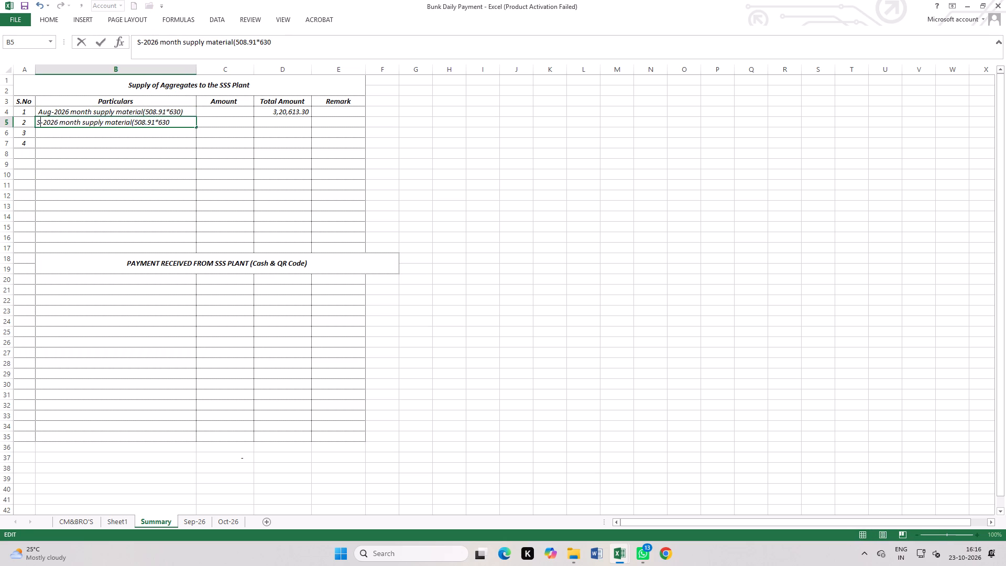
type("ep")
left_click(176, 181)
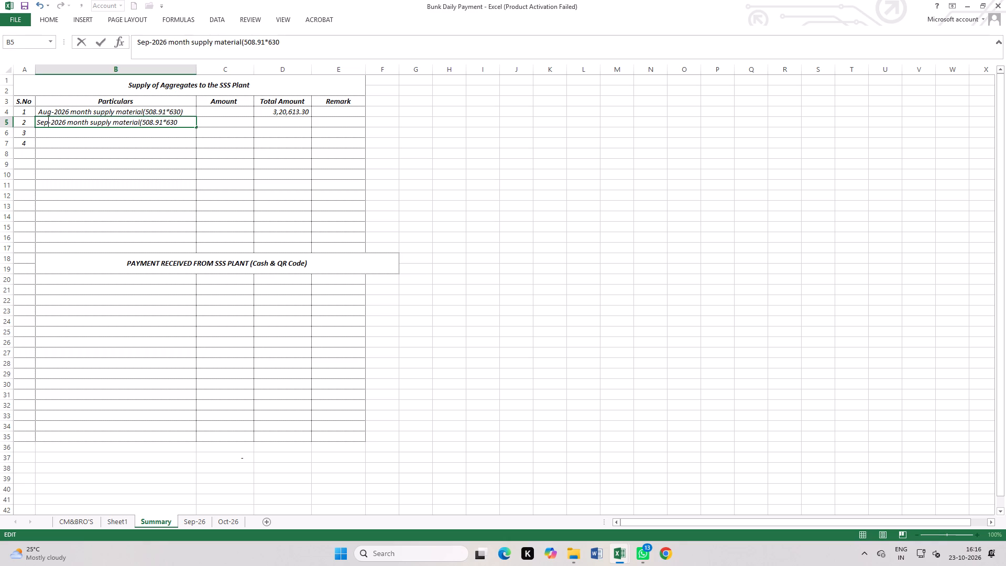
double_click(185, 121)
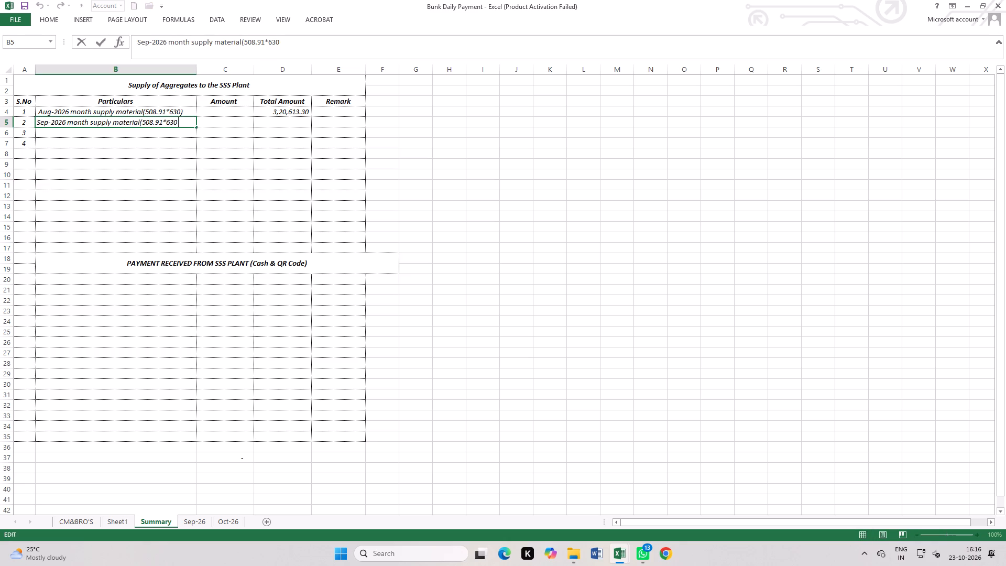
key("shift+parenright")
left_click(206, 437)
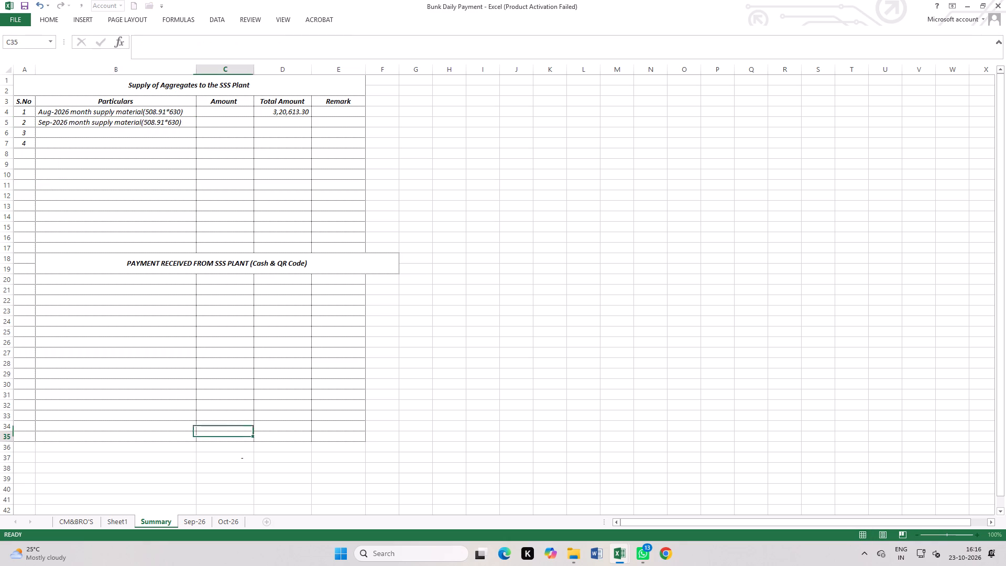
Switch to the OCT DLM SALE REPORT workbook and select the SSS sheet's September net weights, J22:J140, to read their sum.
key("ctrl+Tab")
key("ctrl+Tab")
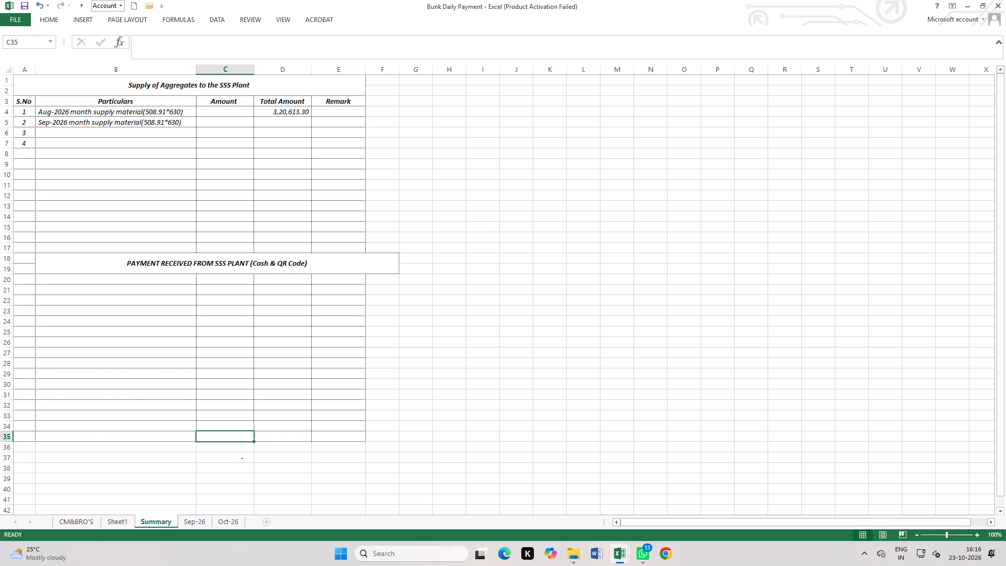
key("ctrl+Tab")
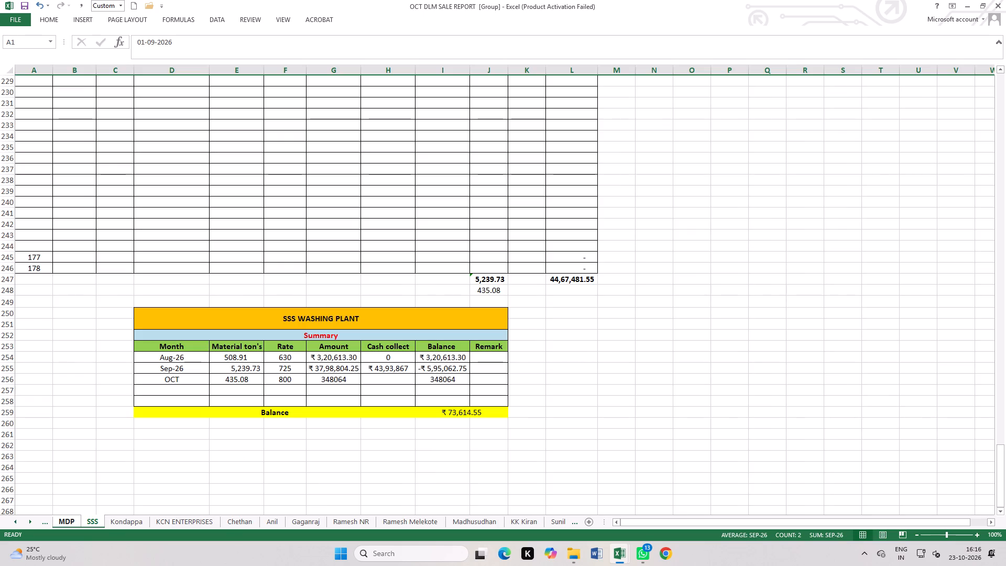
scroll(258, 334, "up", 17)
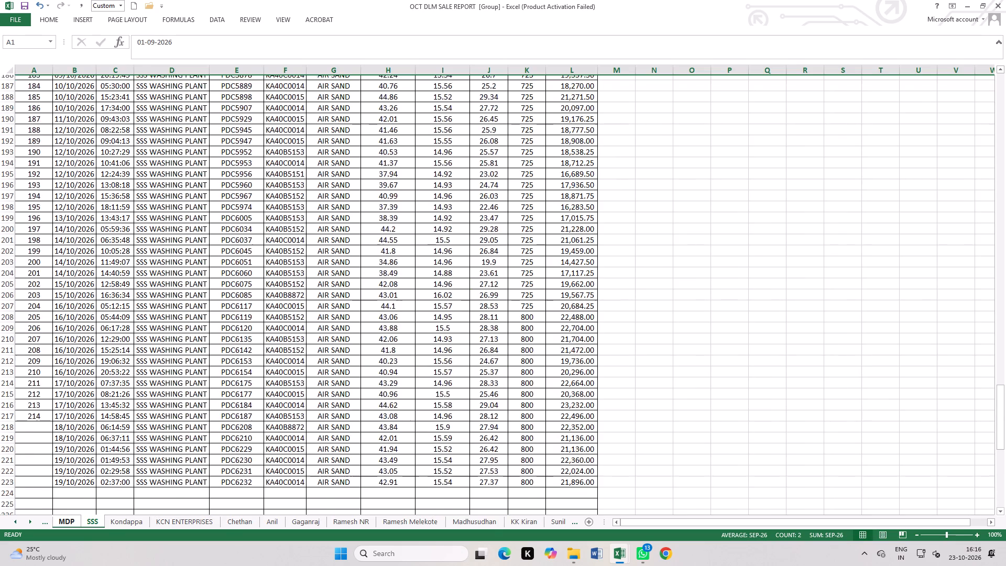
scroll(257, 333, "up", 20)
scroll(257, 333, "up", 6)
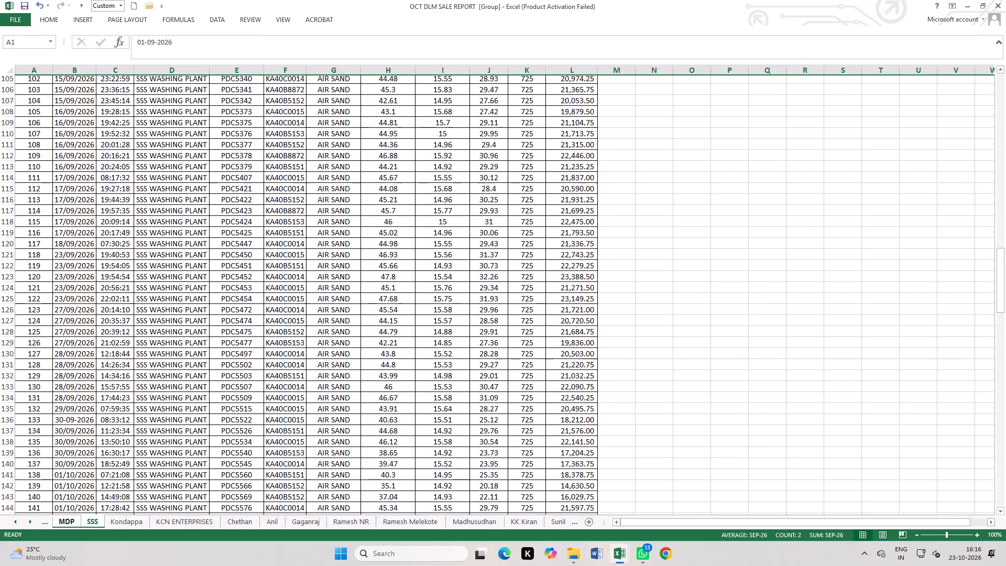
scroll(238, 322, "up", 2)
scroll(238, 322, "up", 20)
scroll(238, 322, "up", 6)
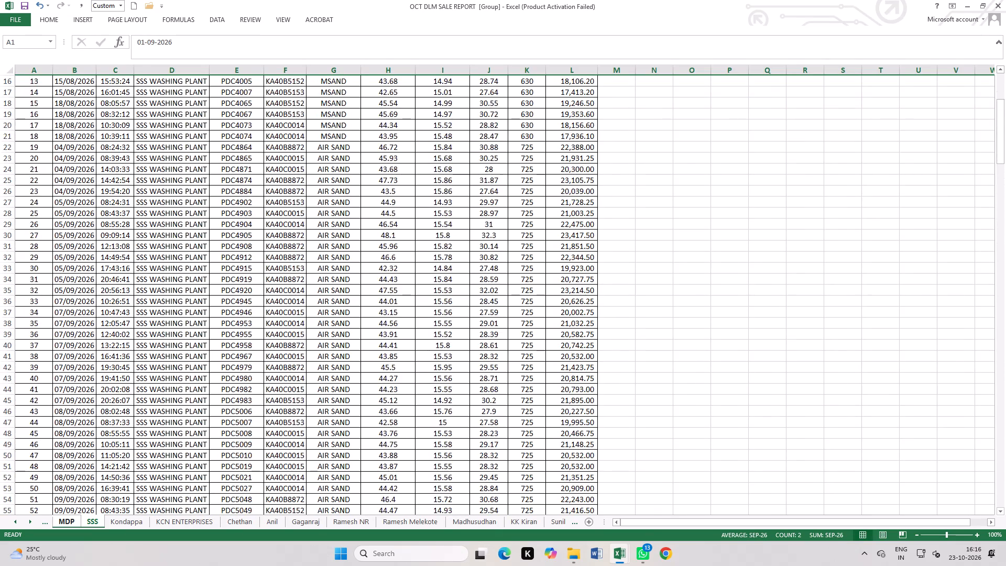
scroll(237, 322, "up", 12)
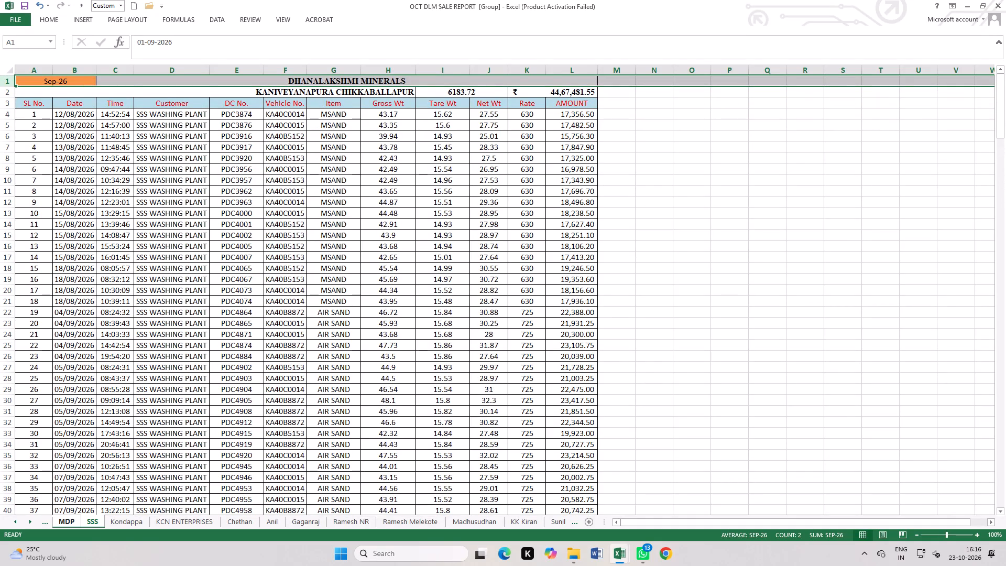
scroll(83, 255, "down", 3)
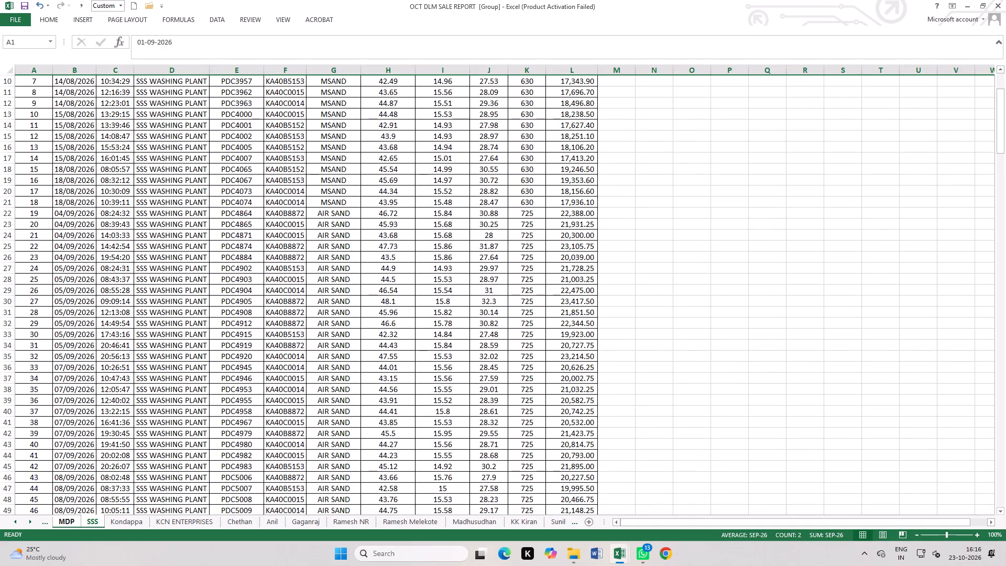
left_click(0, 215)
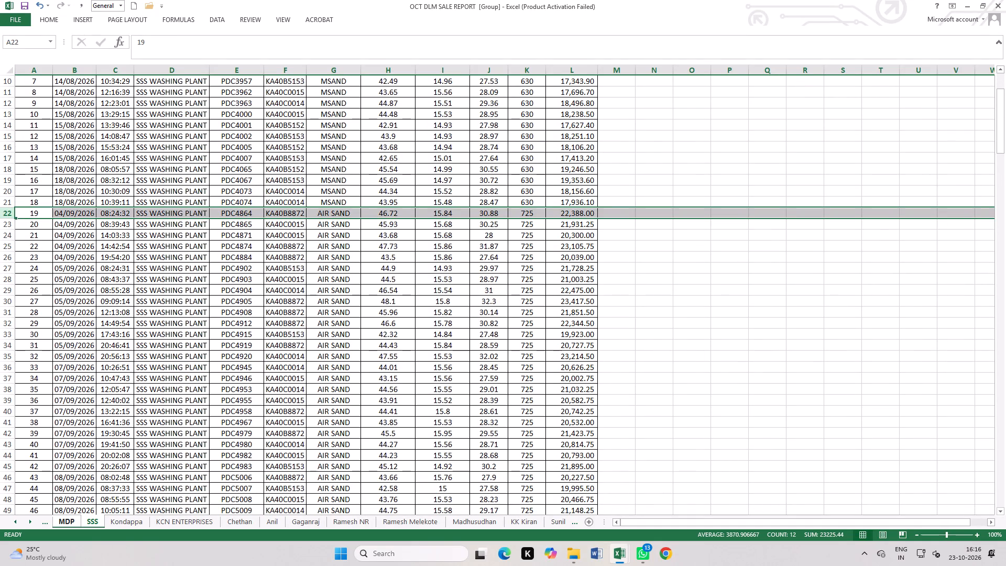
left_click_drag(500, 214, 480, 534)
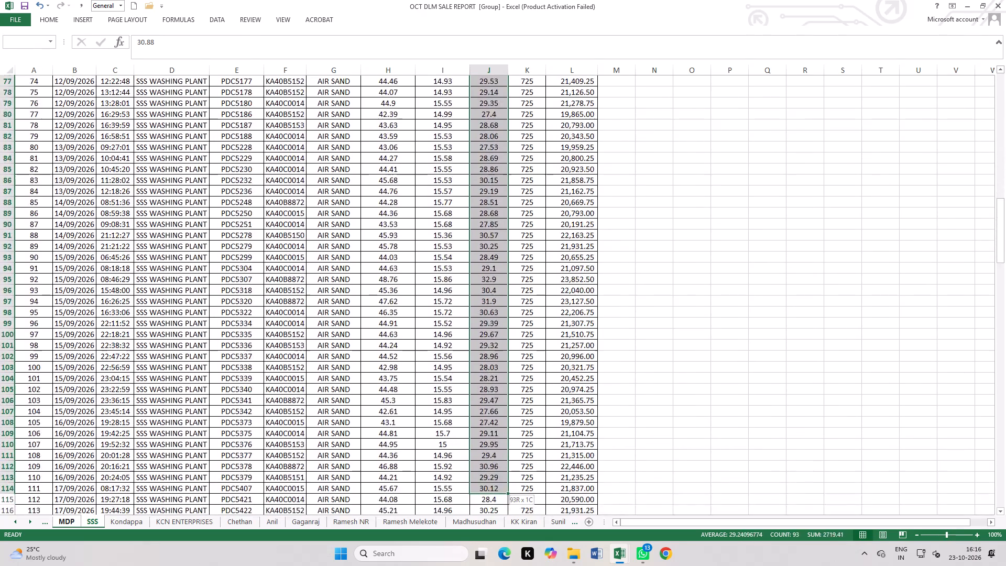
left_click_drag(480, 534, 474, 474)
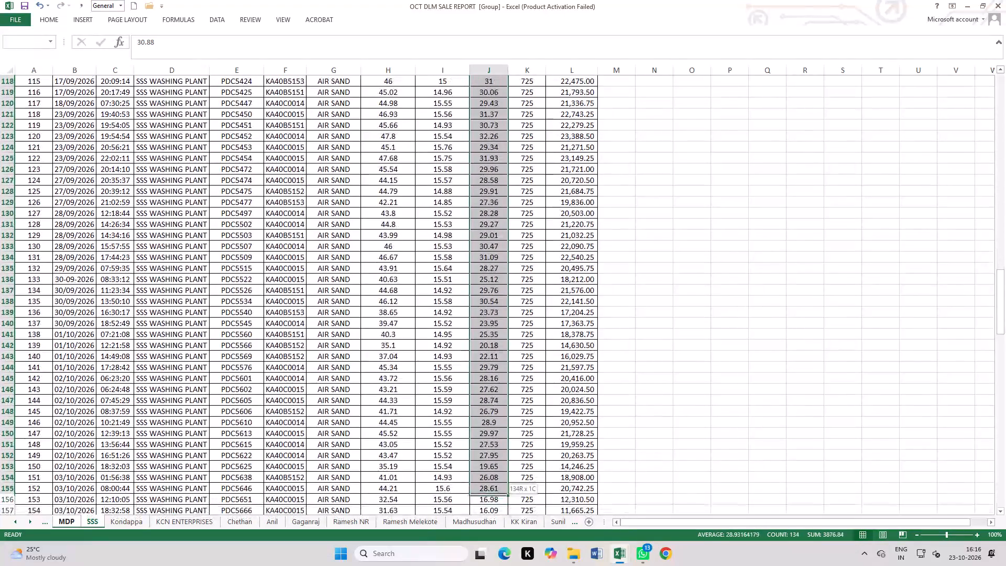
left_click_drag(474, 474, 66, 323)
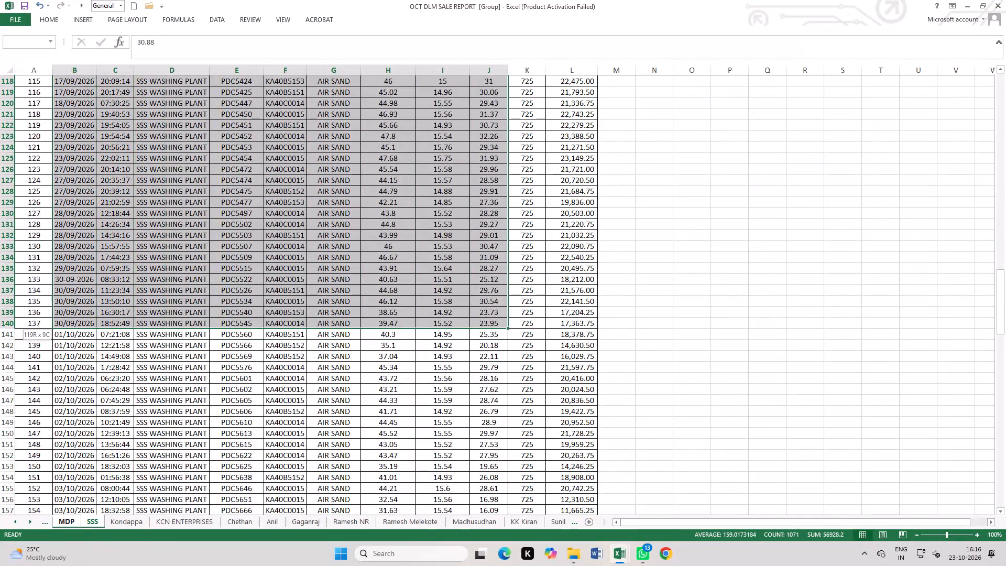
left_click_drag(66, 323, 483, 324)
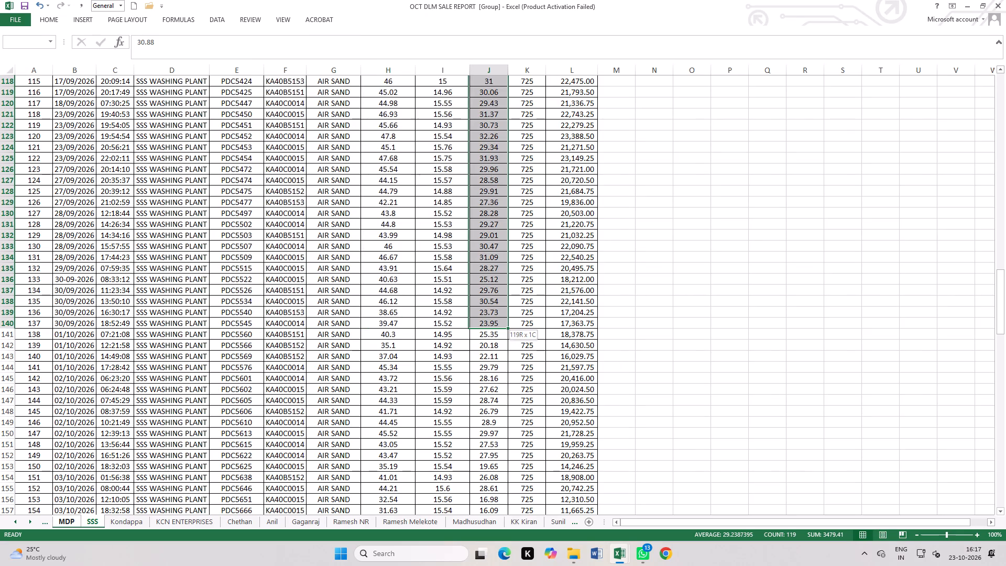
left_click_drag(483, 324, 484, 324)
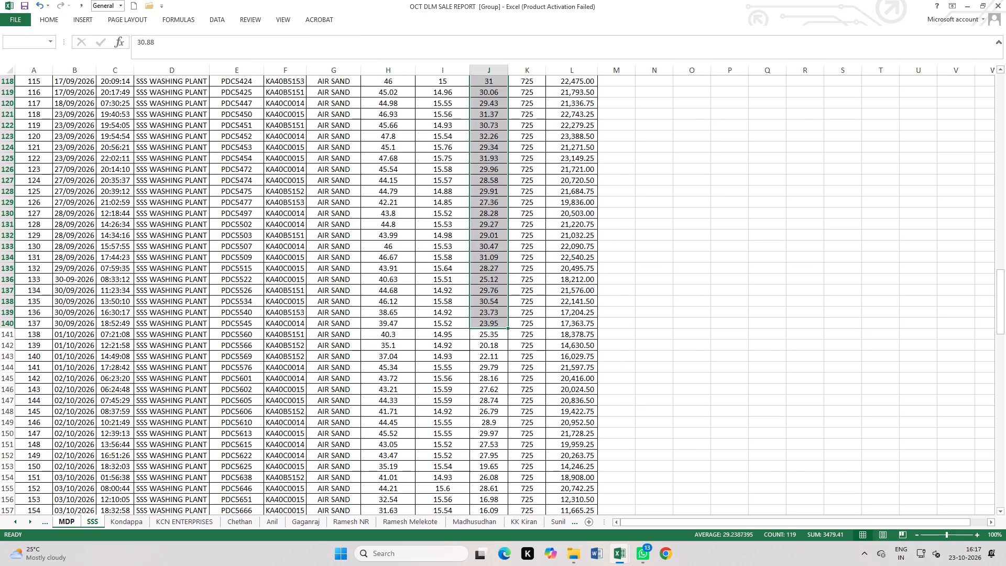
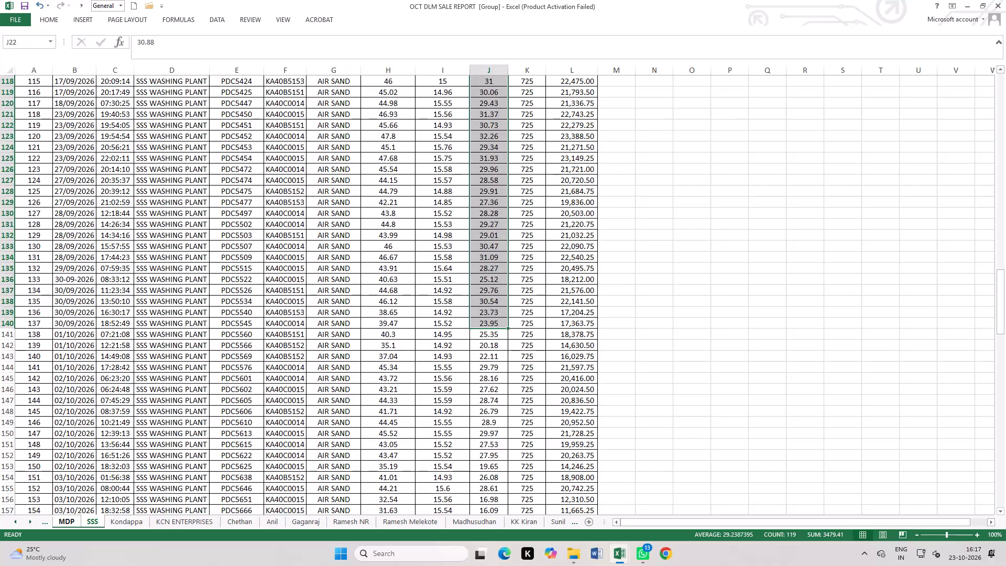
Switch to the Bunk Daily Payment workbook and change the rate in the Sep-2026 Particulars entry, B5, to 725.
key("ctrl+Tab")
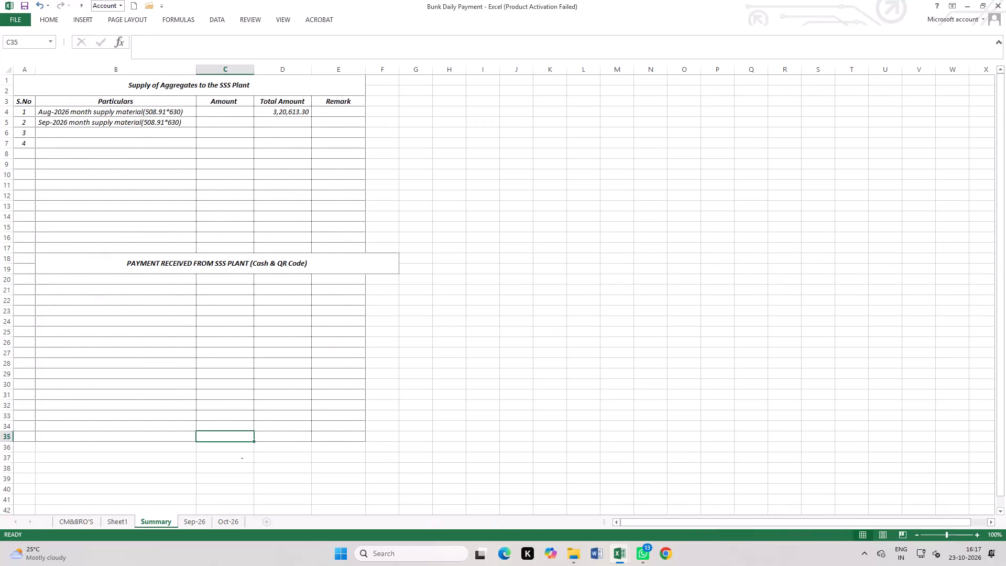
double_click(177, 122)
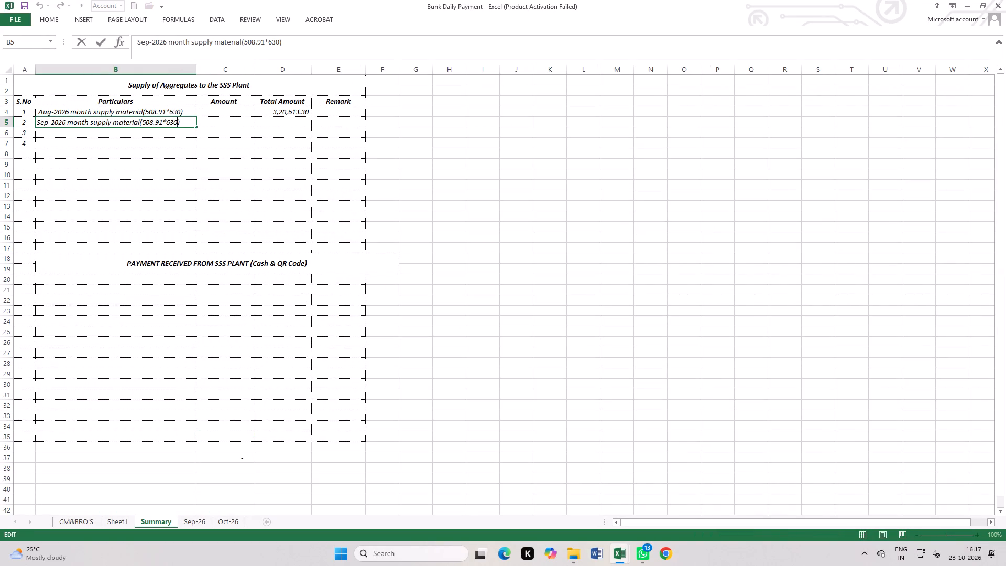
key("BackSpace")
key("BackSpace")
key("BackSpace")
type("725")
Set the quantity in the Sep-2026 Particulars entry, B5, to 3479.41.
left_click(161, 121)
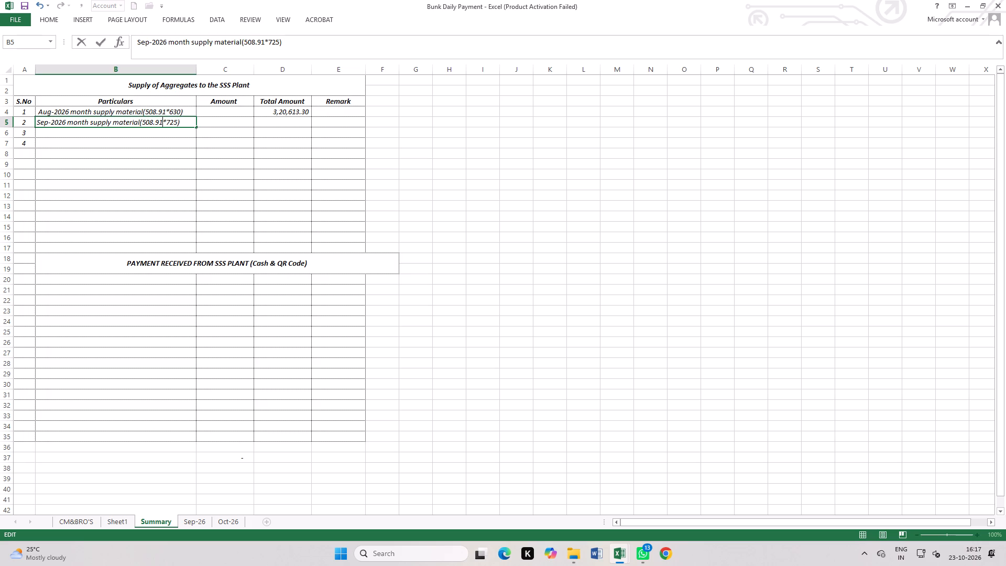
key("BackSpace")
key("BackSpace")
key("BackSpace")
key("BackSpace")
key("BackSpace")
key("BackSpace")
key("3")
key("4")
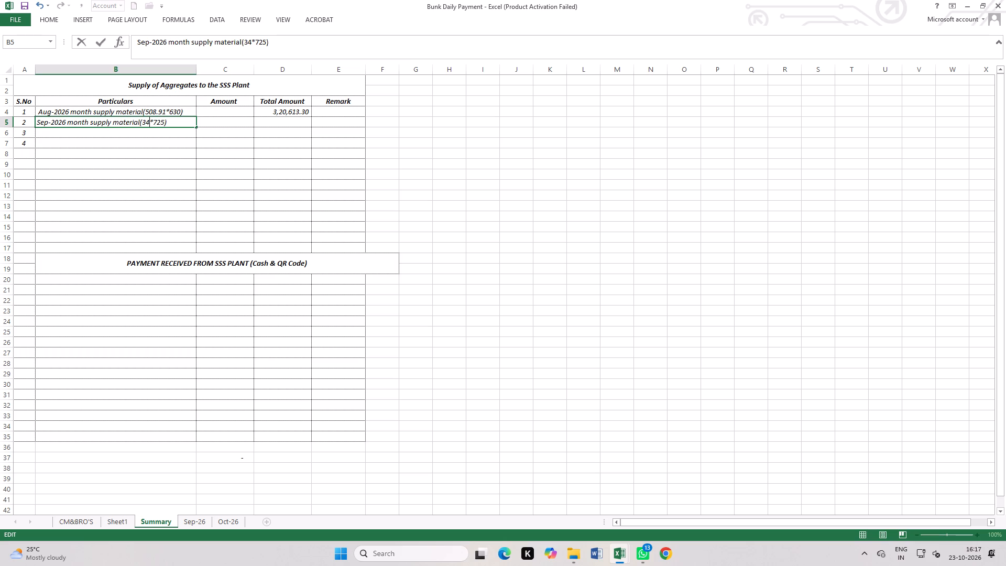
key("7")
key("9")
type(".41")
left_click(346, 200)
Enter the formula =3479.41*7225 as the Sep-2026 Total Amount in D5.
left_click(292, 123)
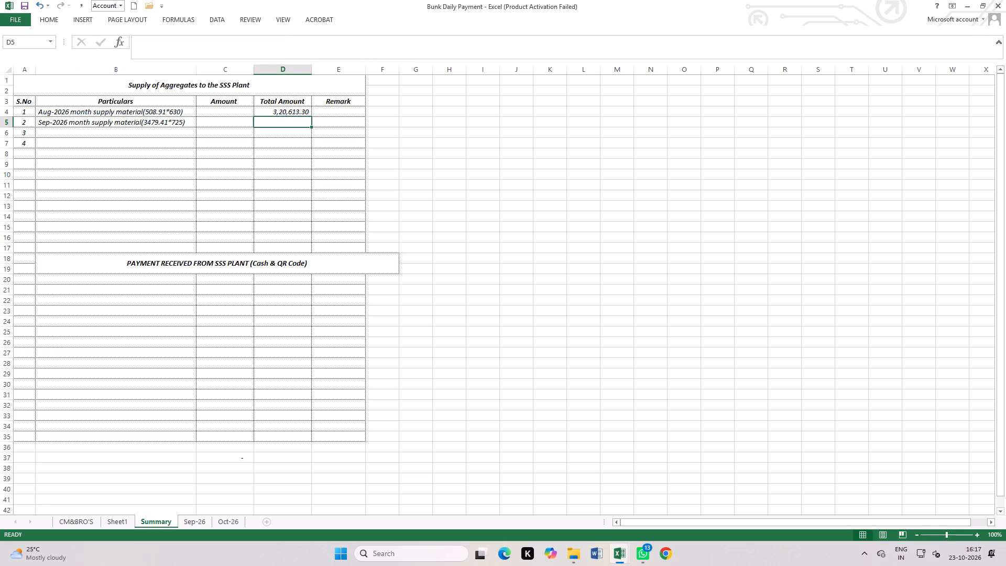
key("equal")
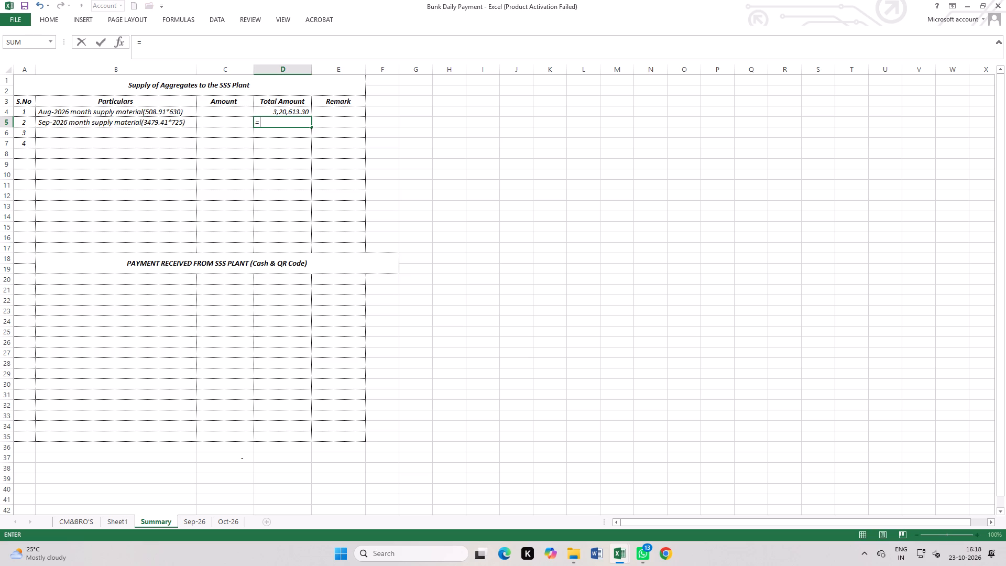
type("34")
key("7")
key("9")
type(".41")
key("asterisk")
type("7225")
key("Return")
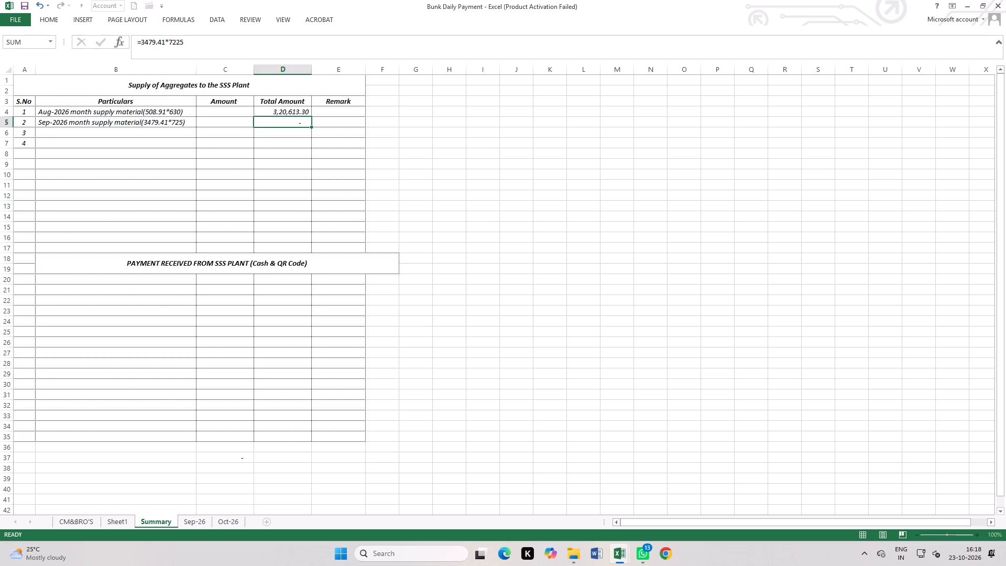
left_click(418, 198)
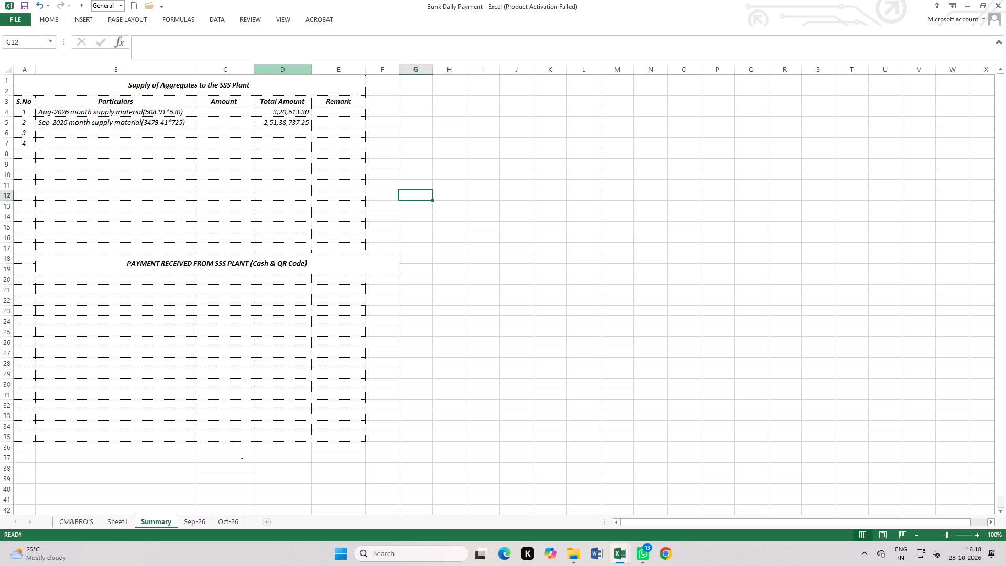
Save the Bunk Daily Payment workbook.
double_click(22, 2)
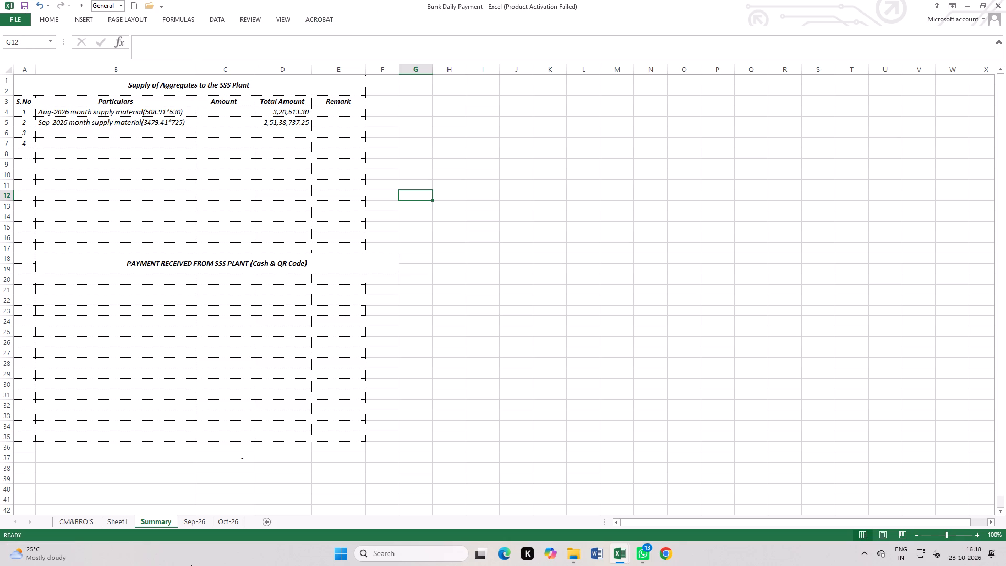
Switch to the OCT DLM SALE REPORT workbook and select the October net weights at rate 725, J141:J207, to read their sum.
key("ctrl+Tab")
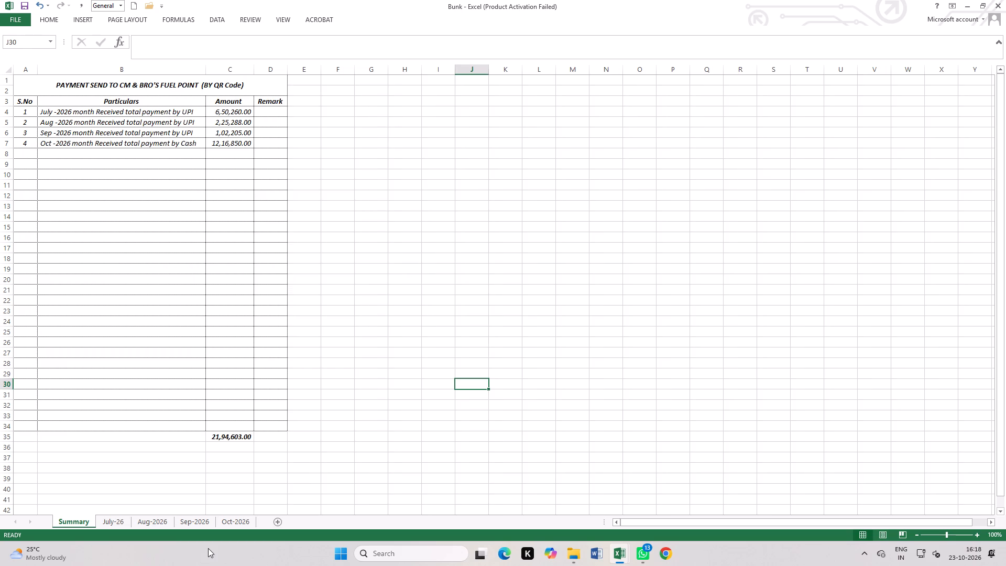
key("ctrl+Tab")
key("ctrl+Tab")
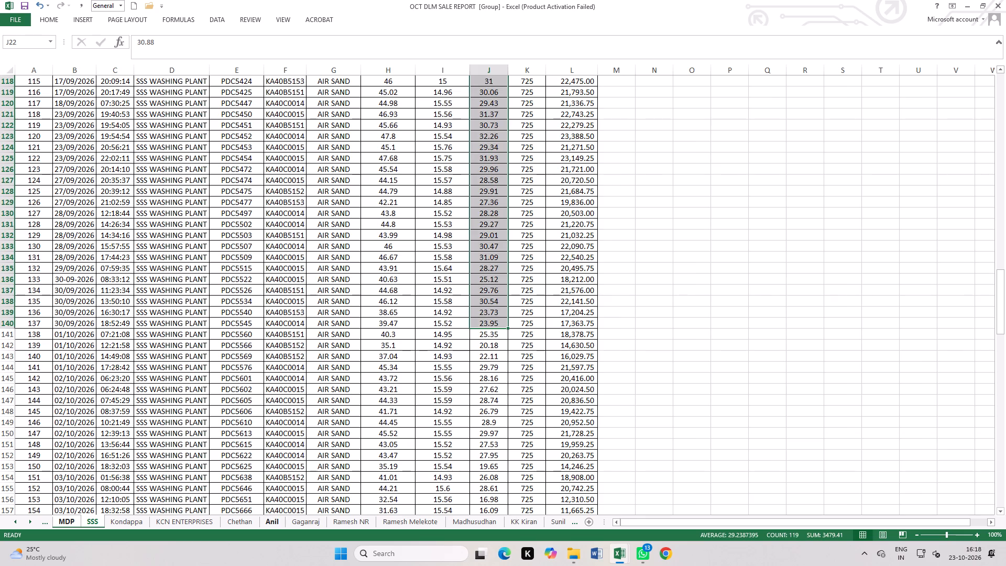
scroll(220, 362, "down", 3)
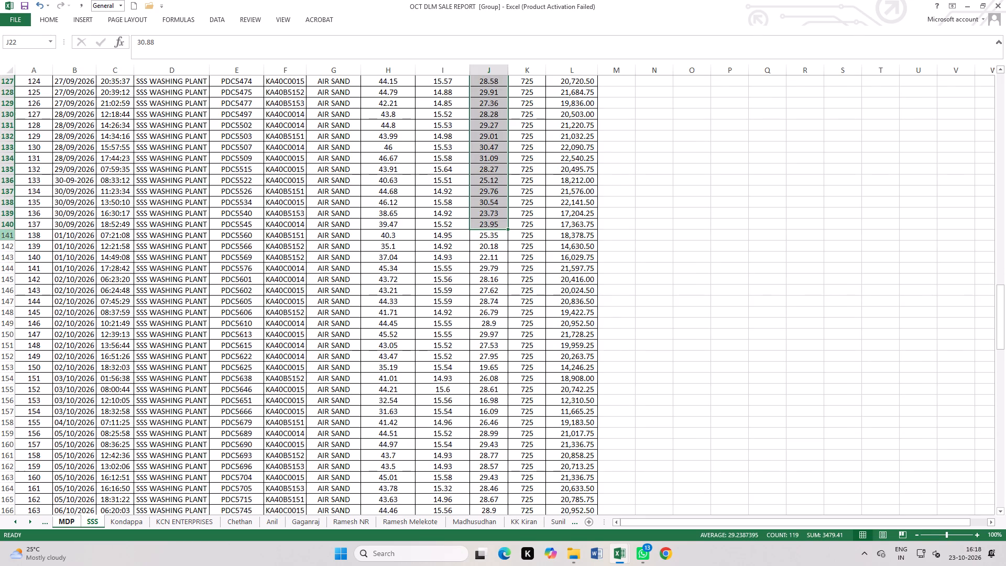
left_click(0, 233)
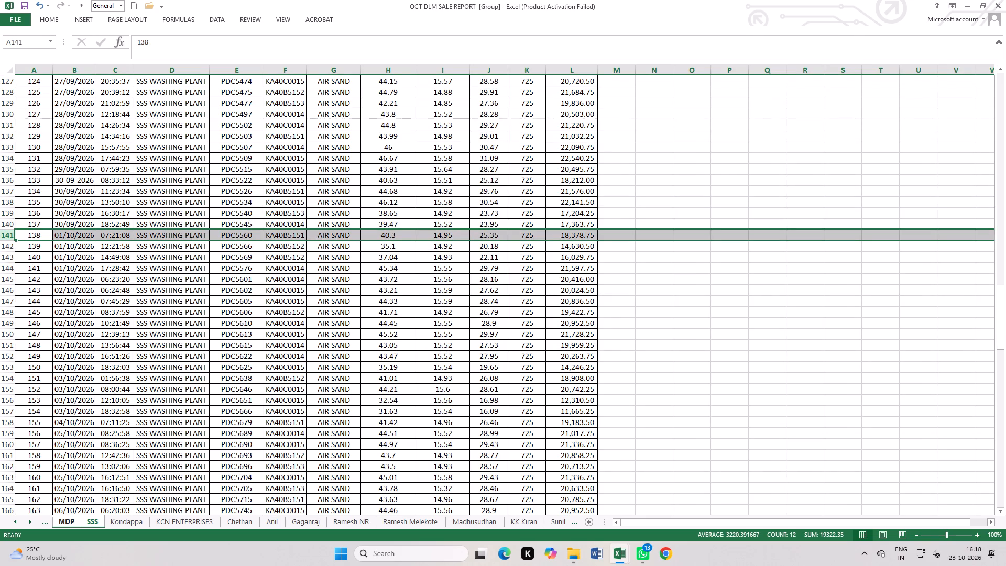
left_click_drag(495, 236, 479, 554)
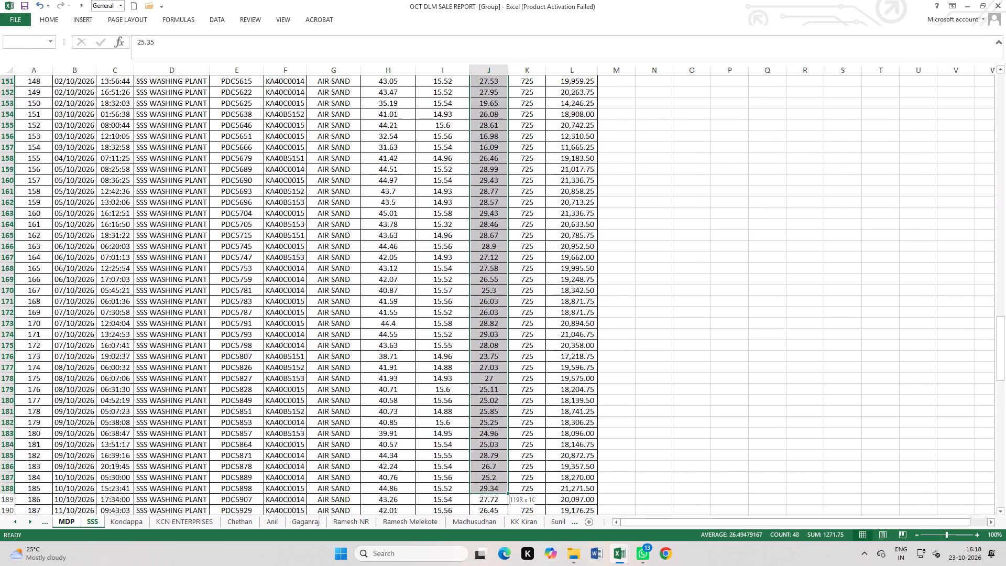
left_click_drag(479, 554, 513, 361)
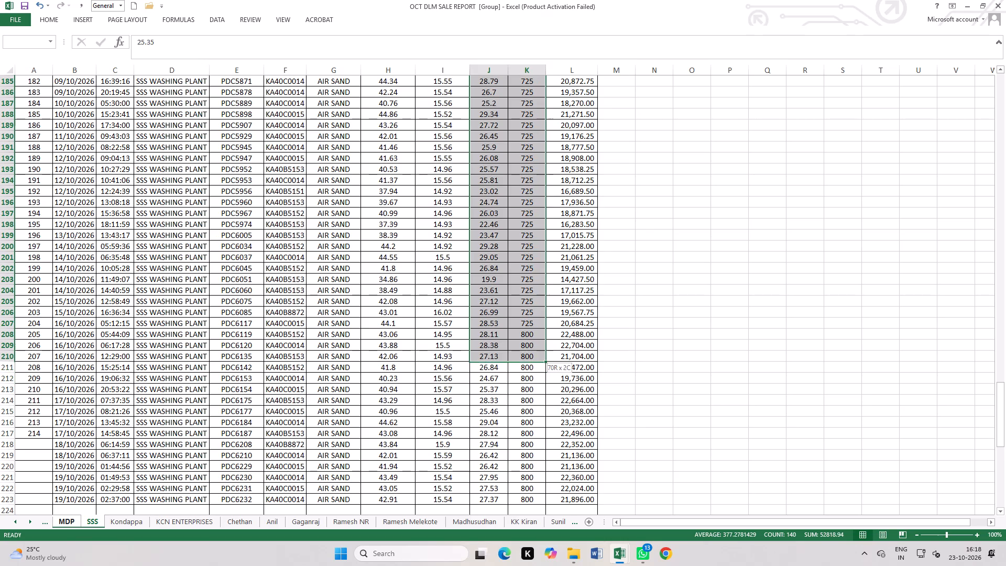
left_click_drag(513, 361, 492, 326)
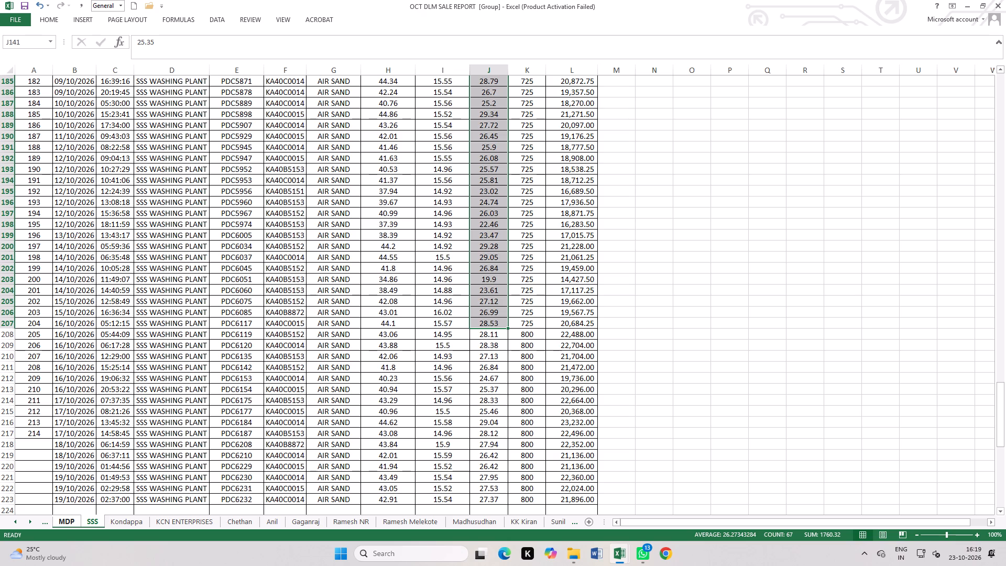
Recheck the October net weights at rate 725 by reselecting J141:J207 from the first 01/10/2026 row.
scroll(549, 342, "down", 1)
scroll(491, 302, "up", 2)
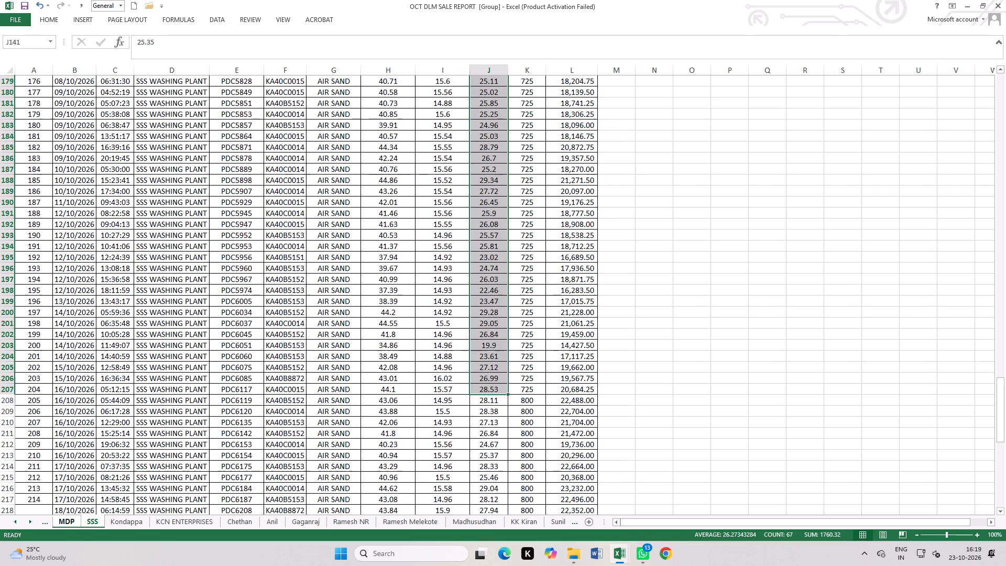
scroll(491, 302, "up", 20)
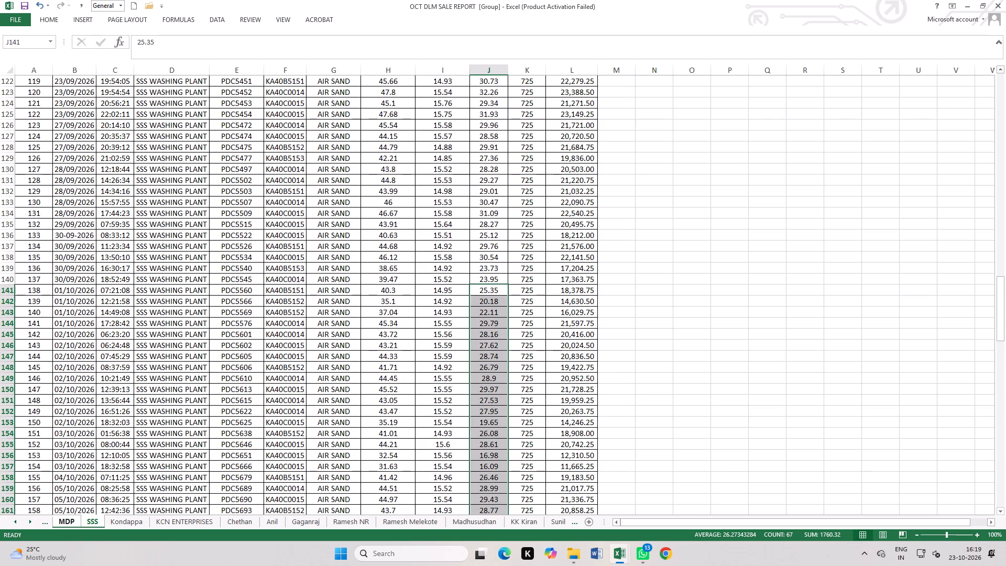
left_click(0, 289)
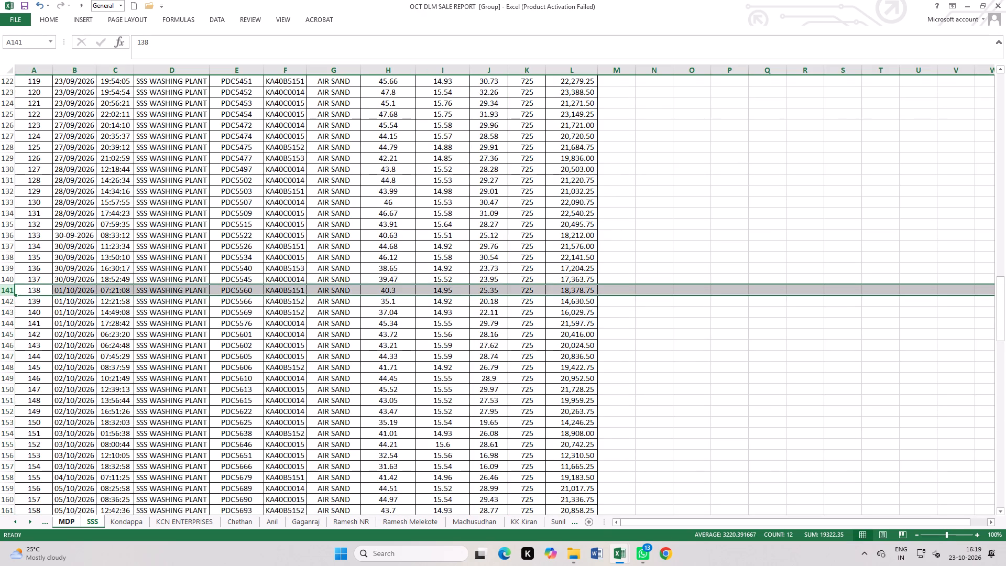
left_click_drag(487, 290, 500, 502)
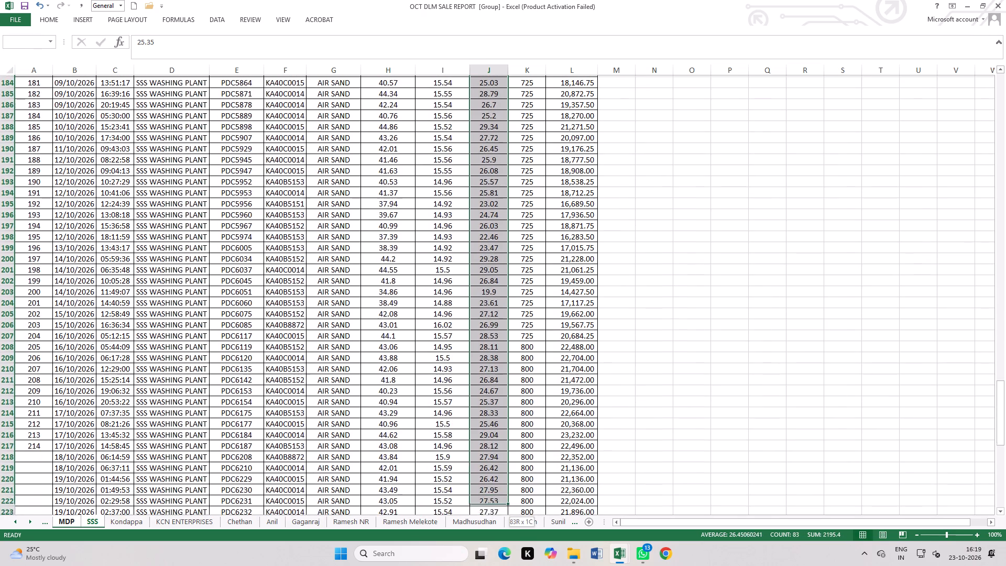
left_click_drag(500, 502, 497, 334)
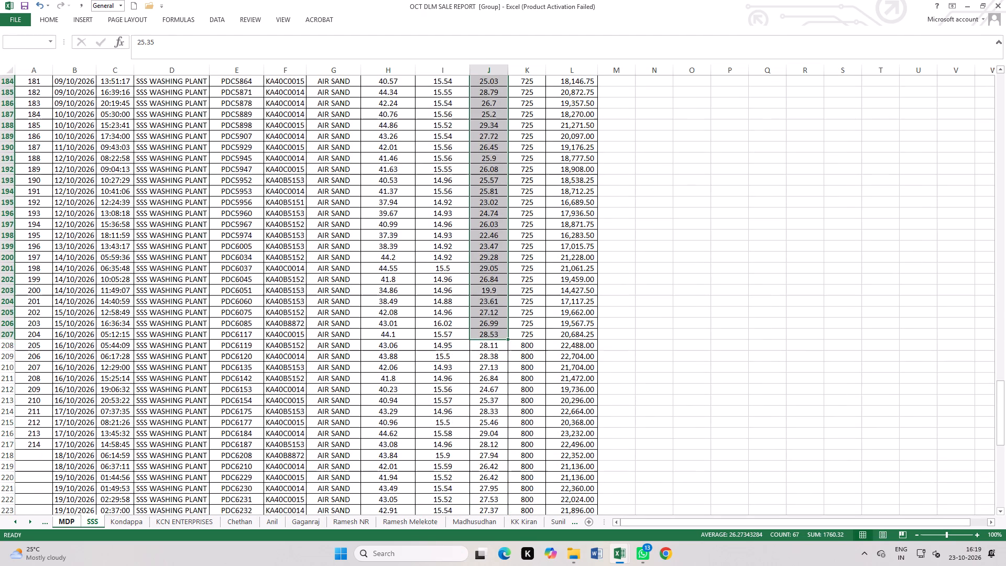
Select the October net weights at rate 800, J208:J223, to read their sum.
scroll(498, 332, "down", 2)
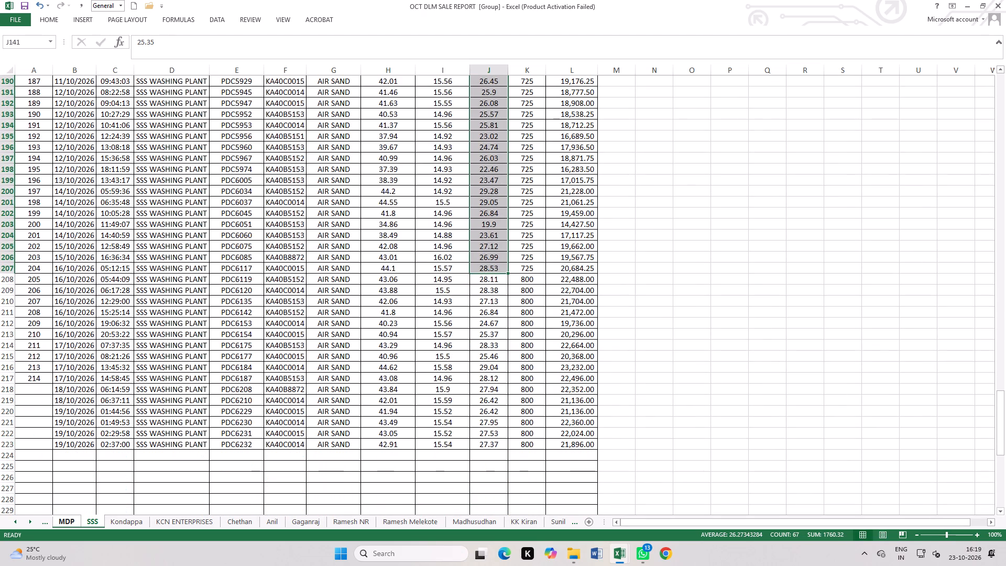
left_click_drag(496, 279, 490, 447)
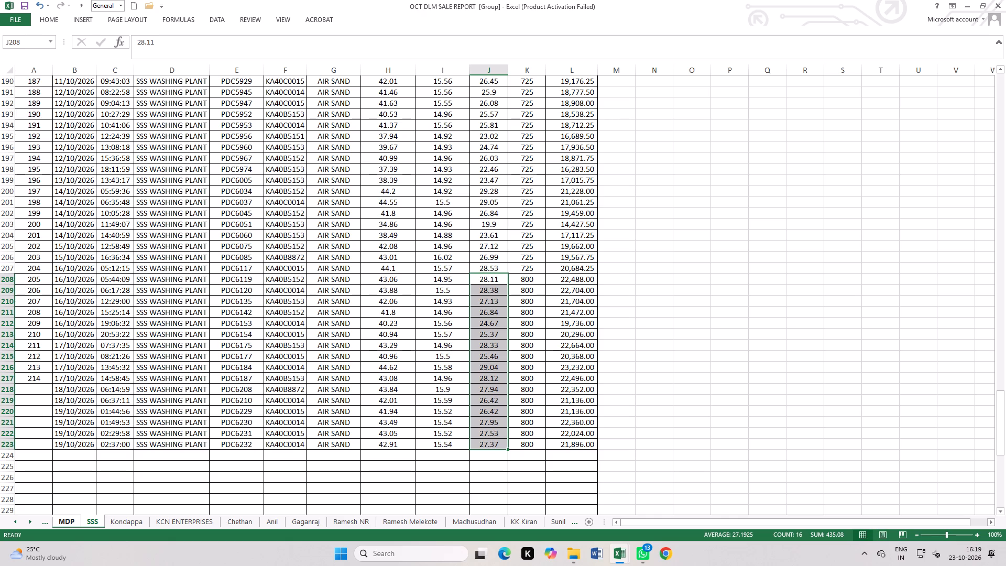
left_click(426, 303)
In the Bunk Daily Payment Summary sheet, fill the Sep-2026 supply description down into row 3's Particulars and change its month to Oct.
key("ctrl+Tab")
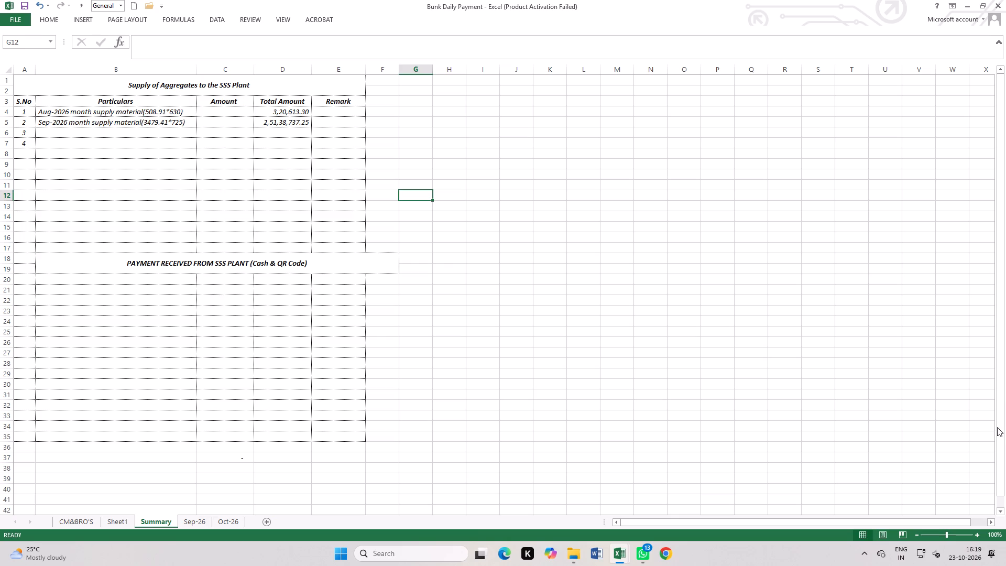
scroll(336, 329, "up", 4)
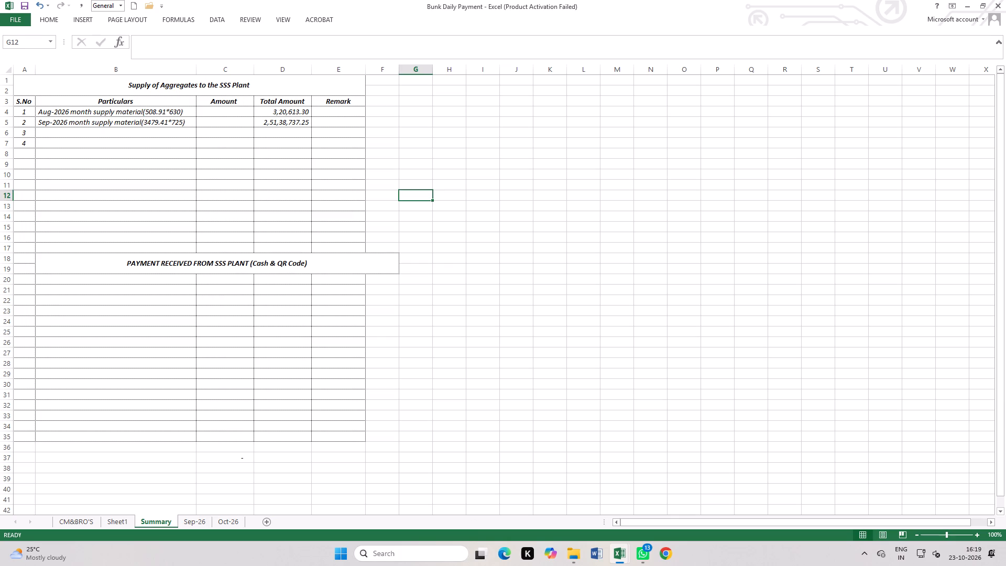
left_click(82, 130)
key("ctrl+d")
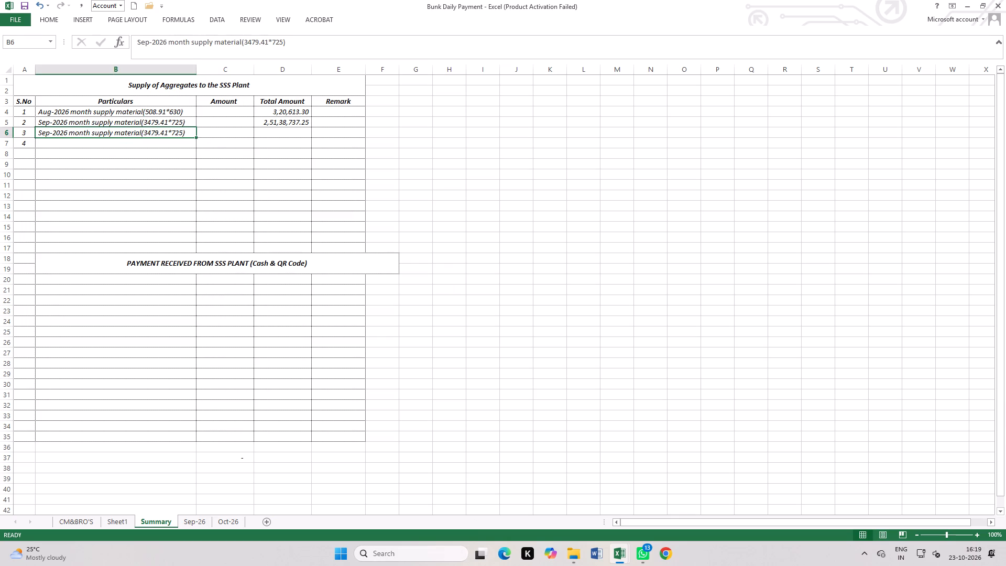
double_click(43, 133)
left_click(45, 133)
left_click(48, 134)
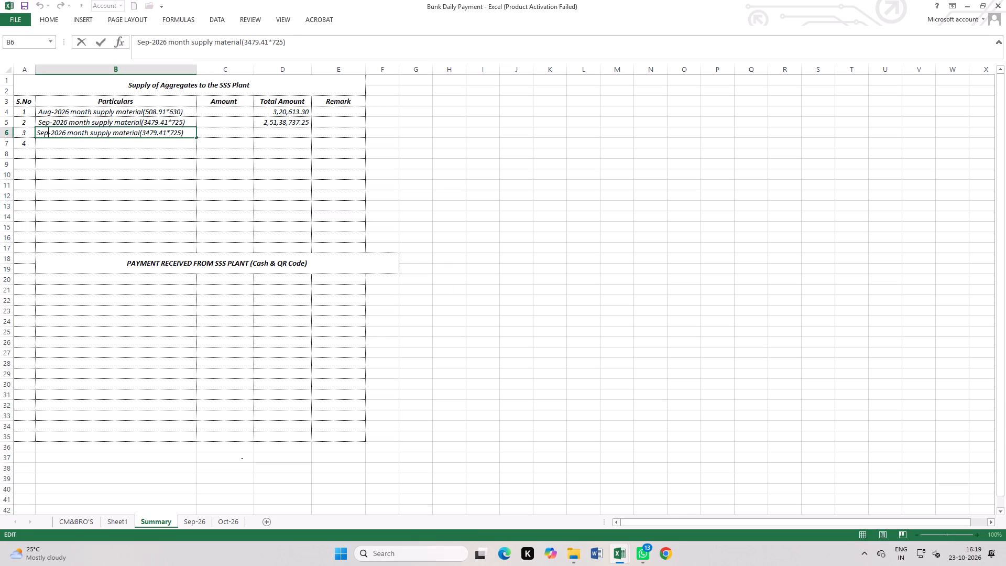
key("BackSpace")
key("BackSpace")
key("BackSpace")
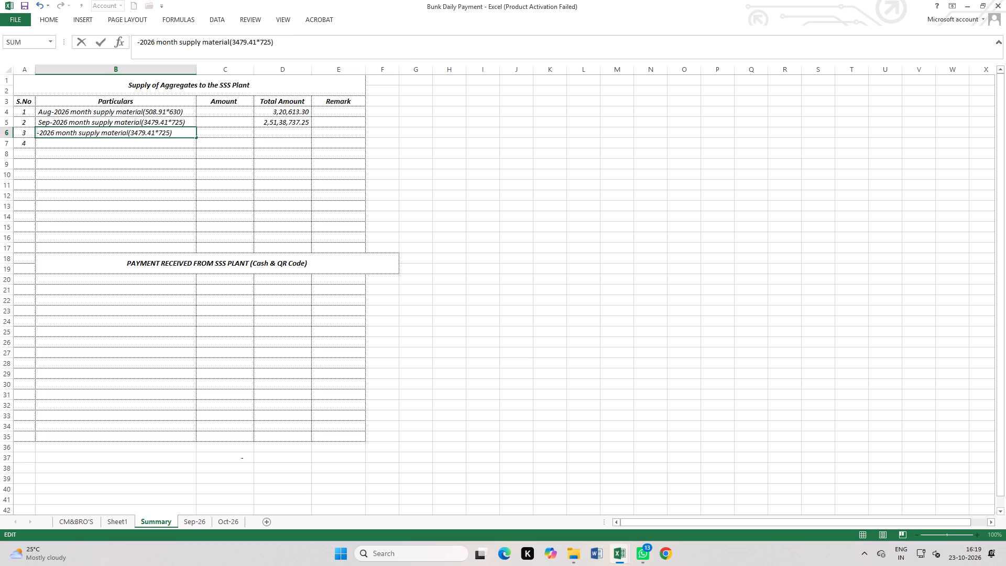
type("OCT")
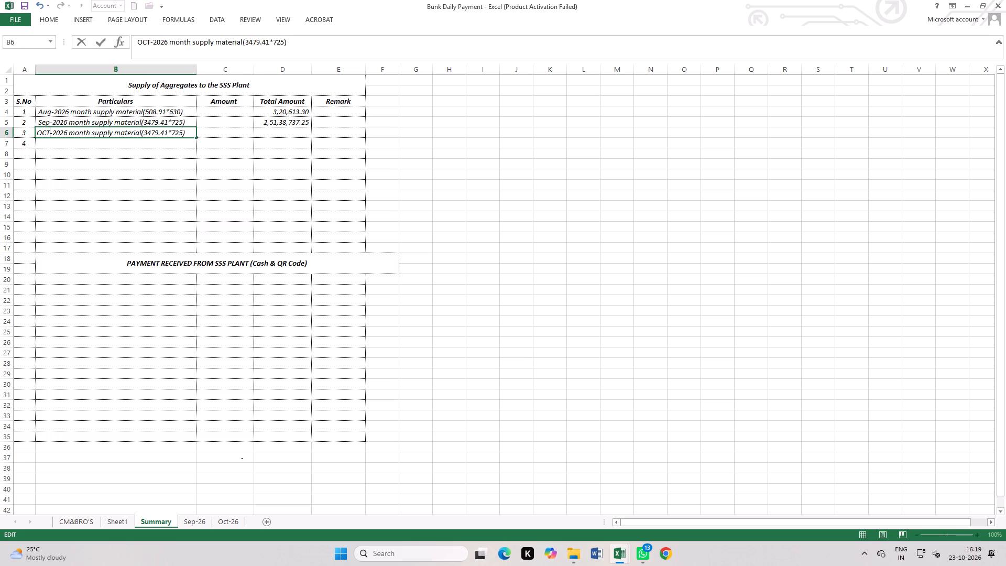
key("BackSpace")
key("BackSpace")
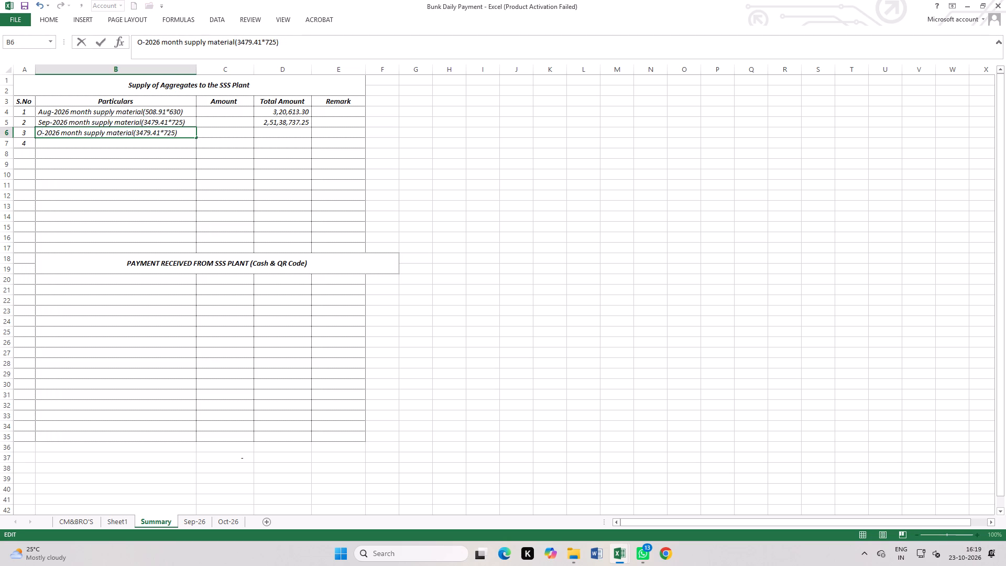
type("ct")
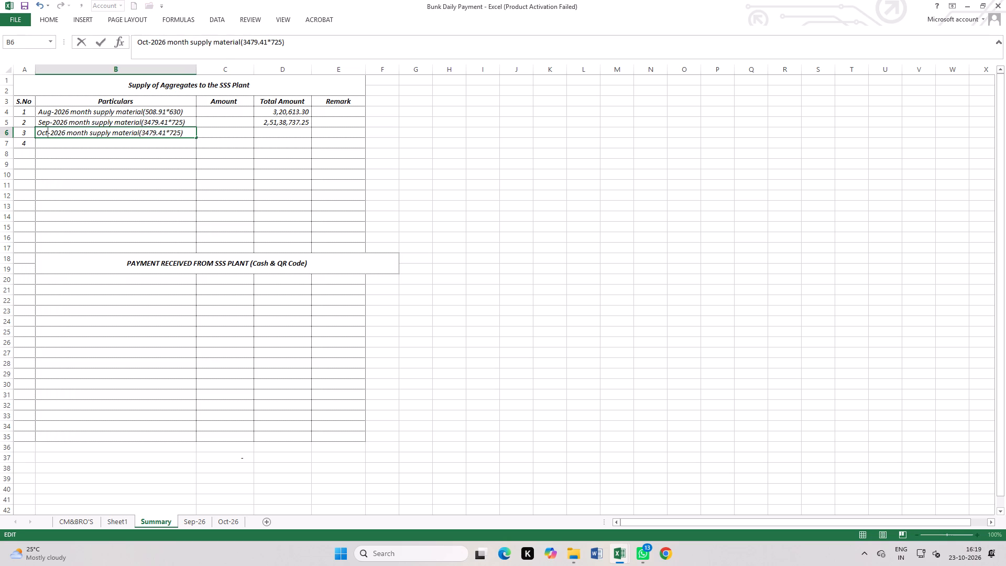
left_click(217, 197)
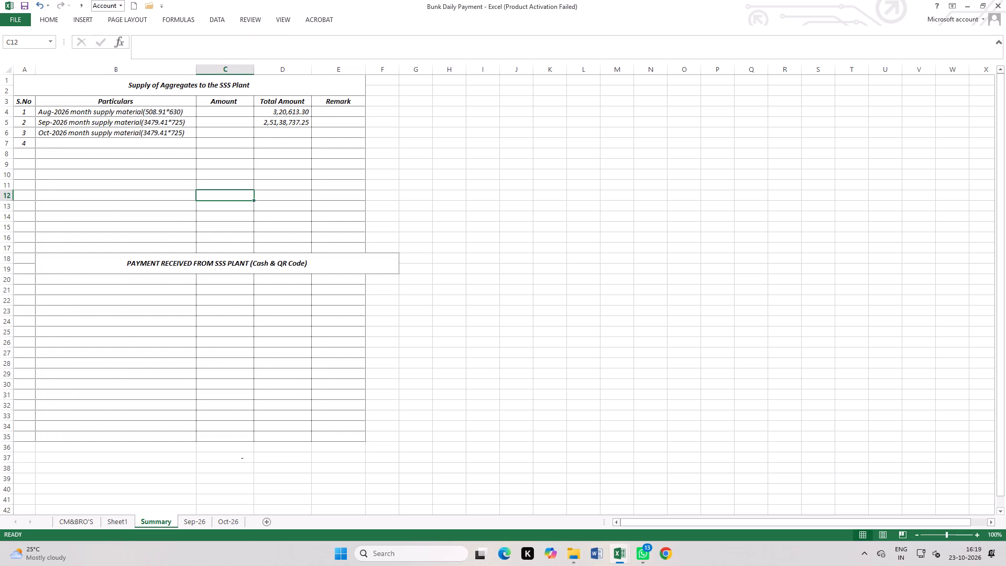
Set the quantity in row 3's Oct-2026 supply description to 1760.32, keeping the 725 rate.
double_click(167, 133)
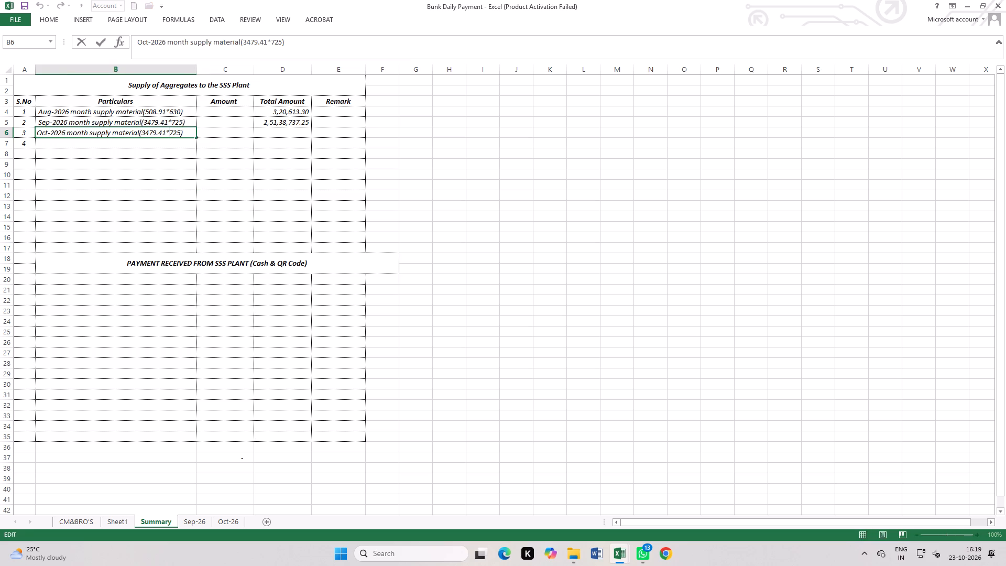
left_click(167, 133)
key("Left")
key("BackSpace")
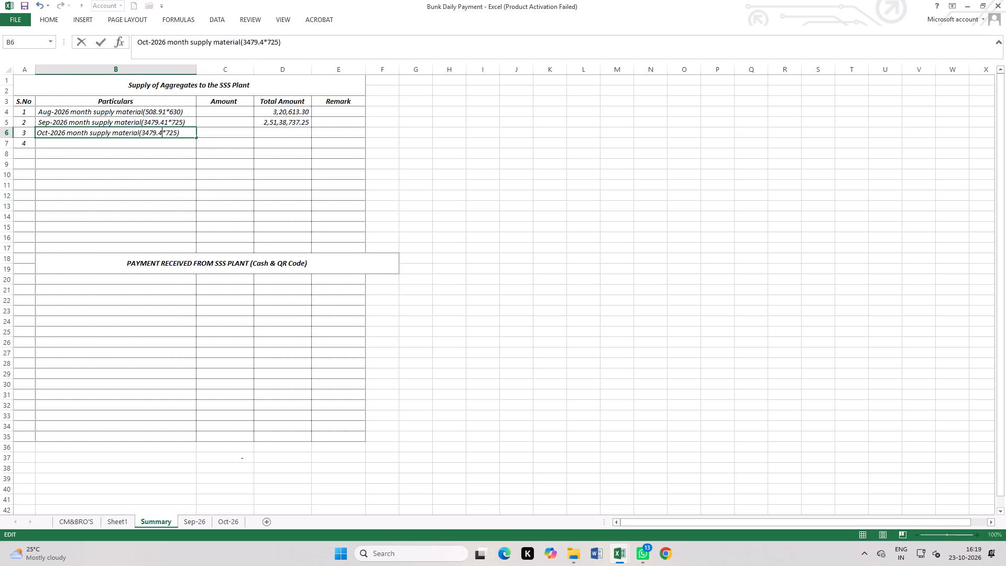
key("BackSpace")
key("BackSpace")
key("BackSpace")
key("BackSpace")
key("BackSpace")
key("BackSpace")
type("1760.32")
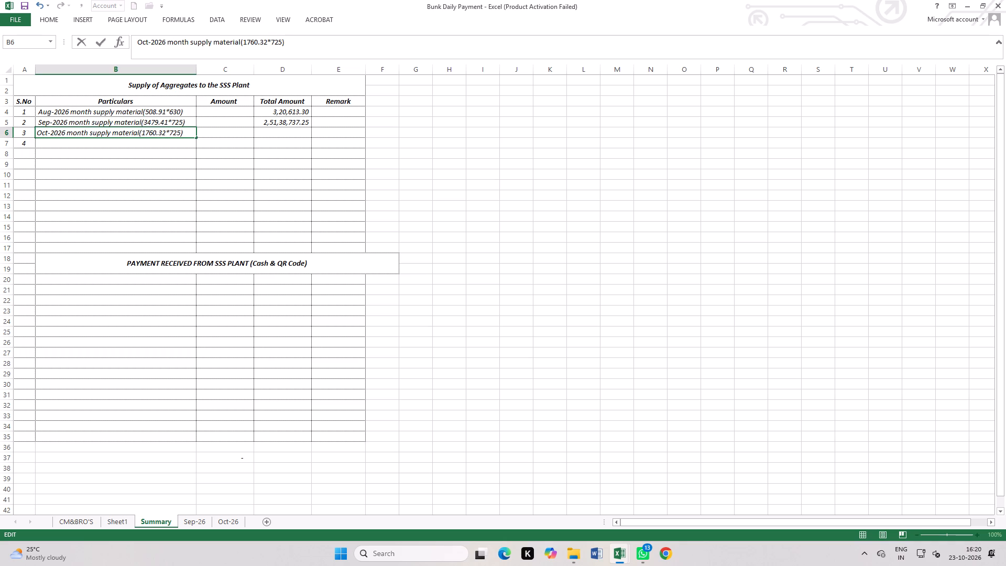
left_click(182, 190)
left_click(139, 144)
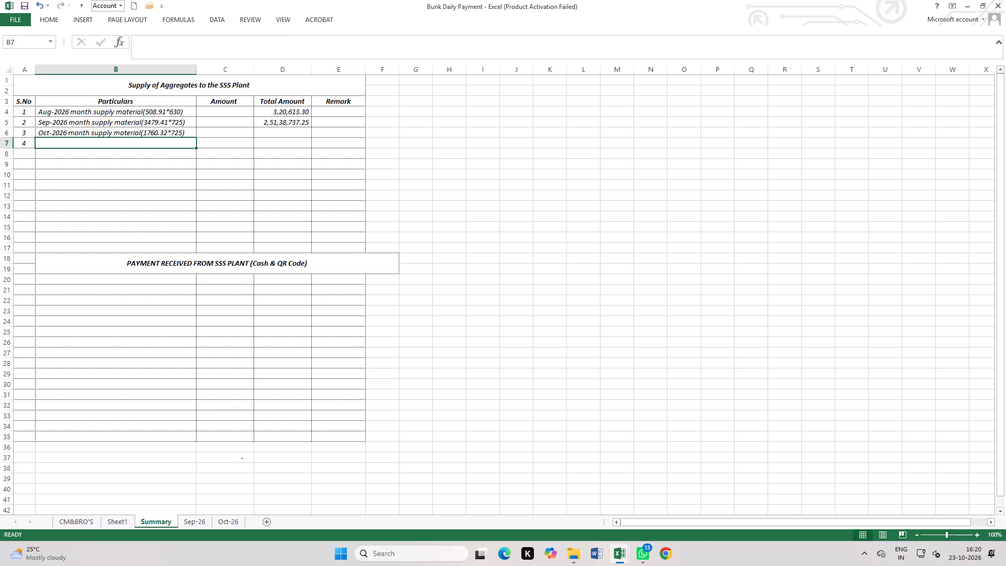
Insert a space before the opening bracket in the Aug-2026, Sep-2026 and Oct-2026 supply descriptions.
double_click(144, 110)
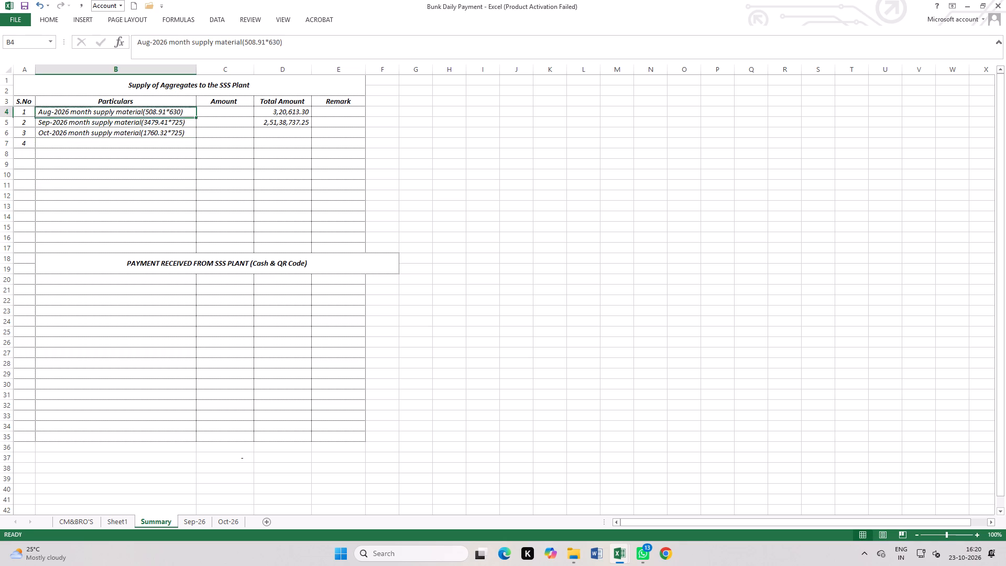
key("Left")
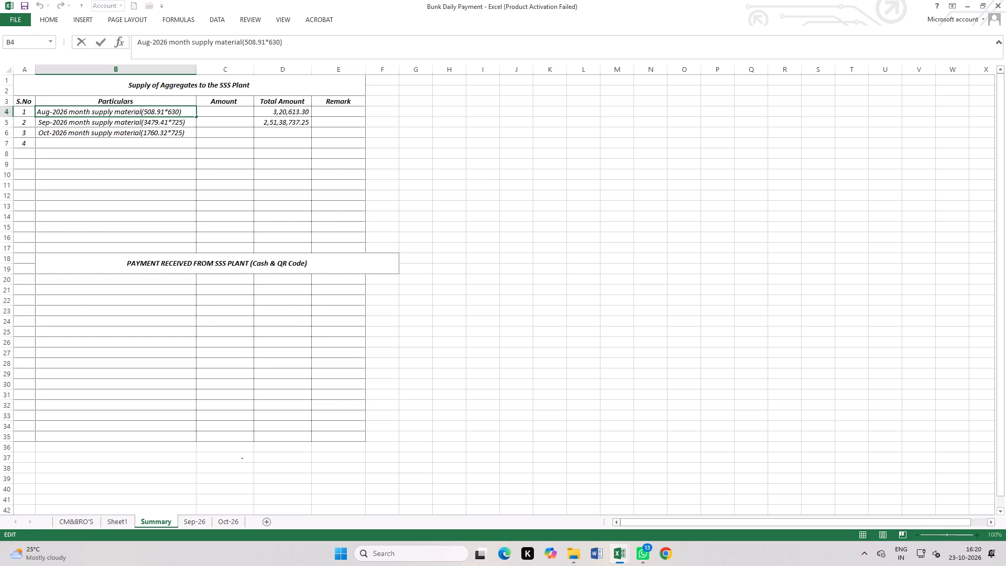
key("space")
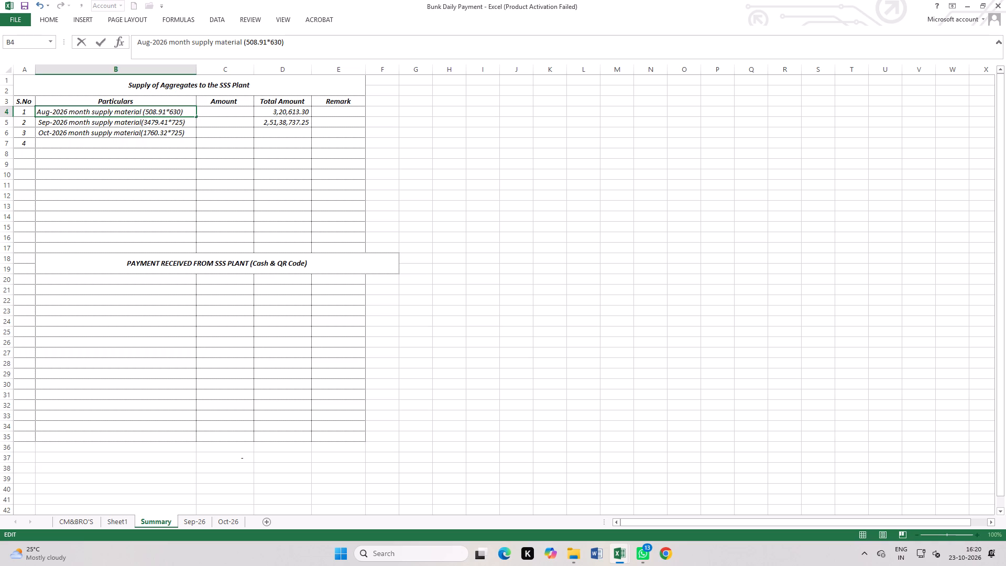
double_click(143, 122)
key("Left")
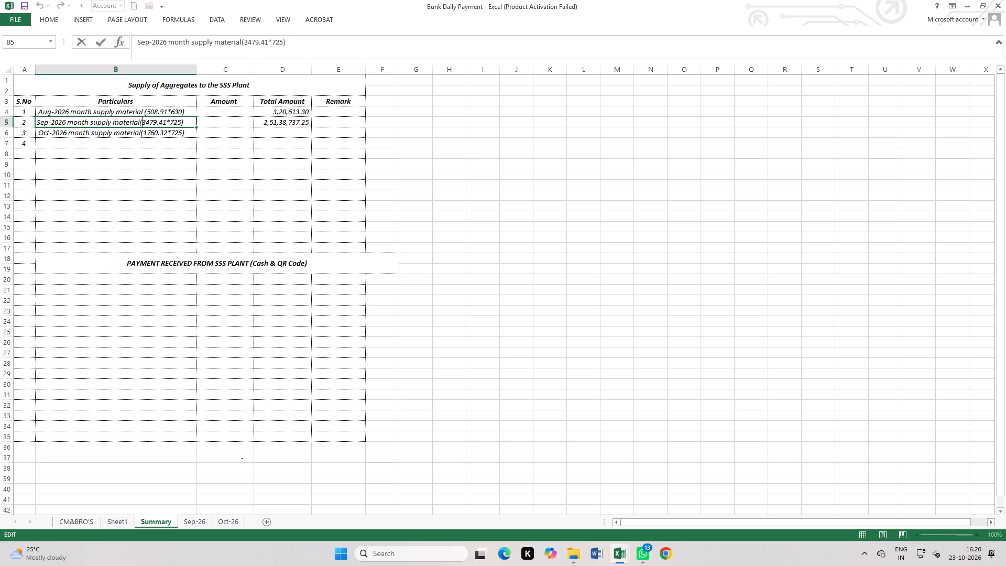
key("Left")
key("Left")
key("Right")
key("space")
left_click(141, 169)
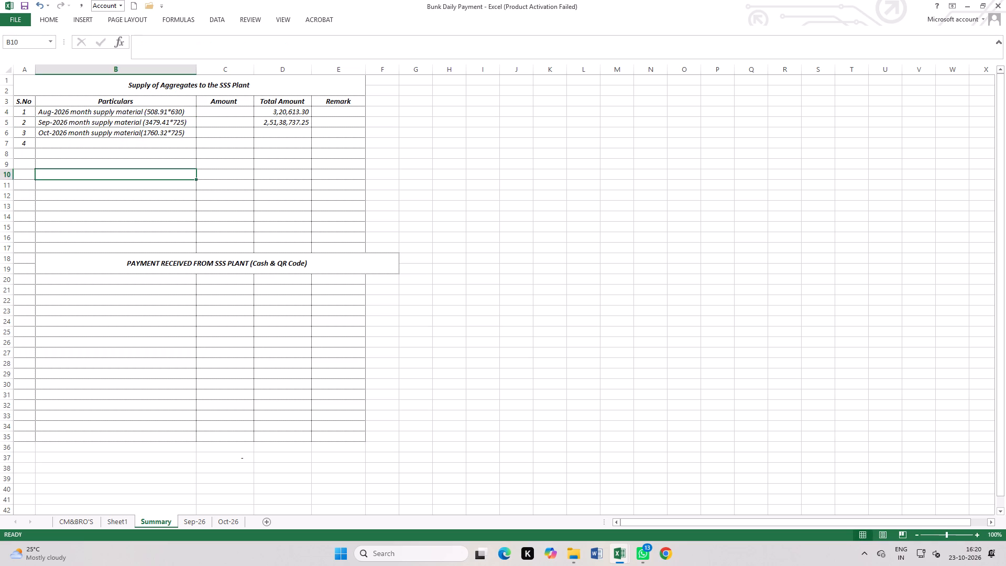
double_click(140, 133)
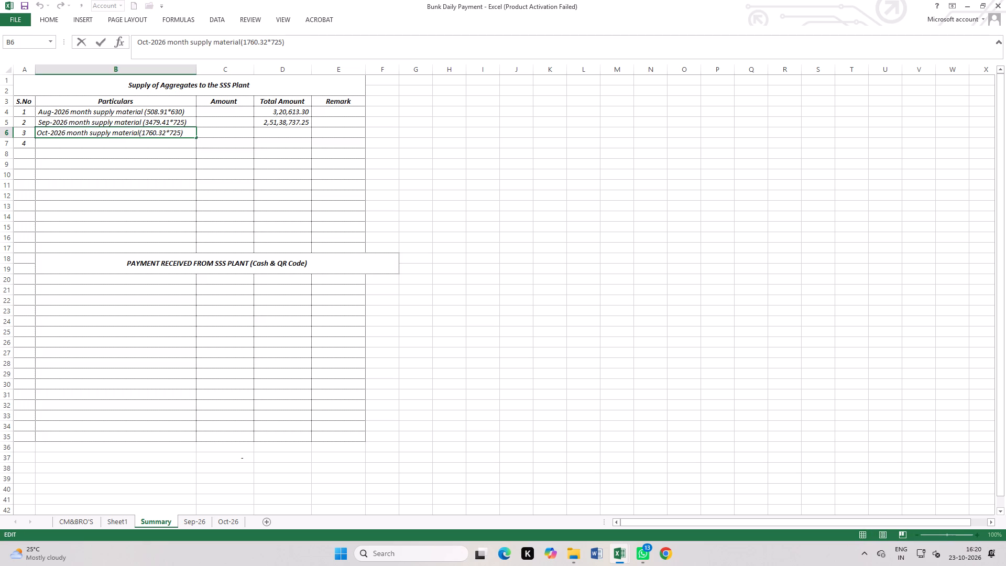
left_click(138, 133)
key("space")
left_click(170, 194)
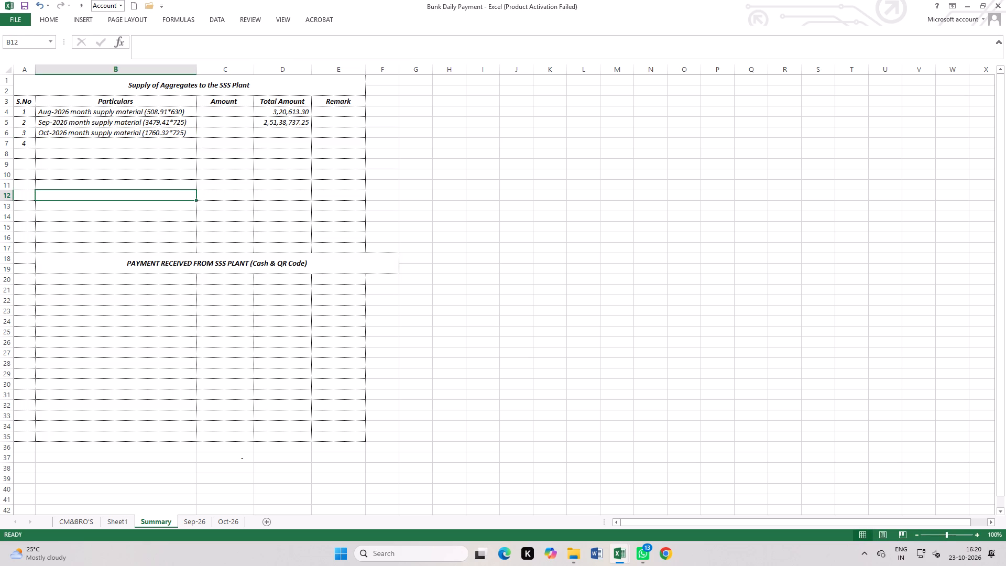
Enter the formula =1760.32*725 as the Total Amount of the Oct-2026 supply row.
left_click(289, 135)
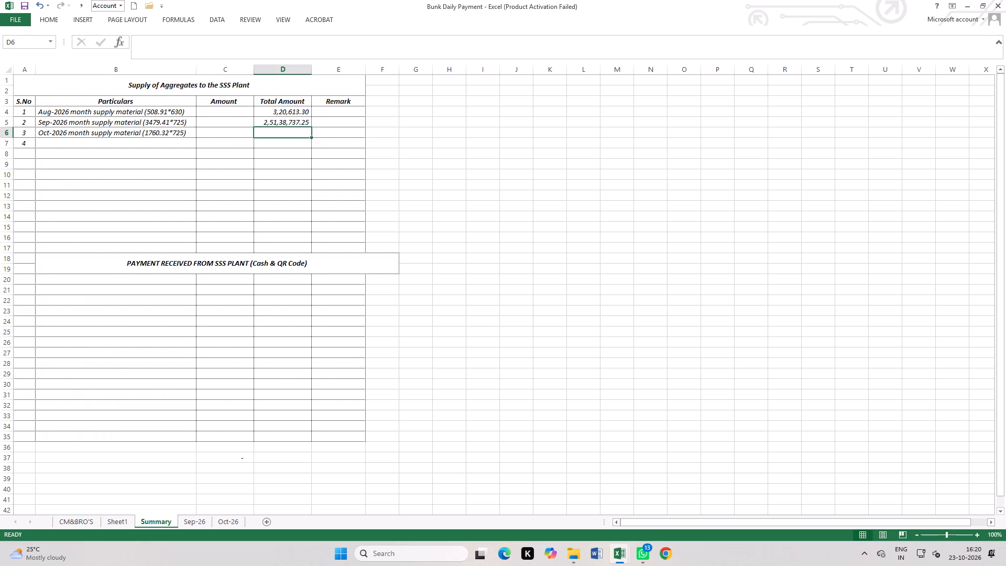
key("1")
type("760.32*")
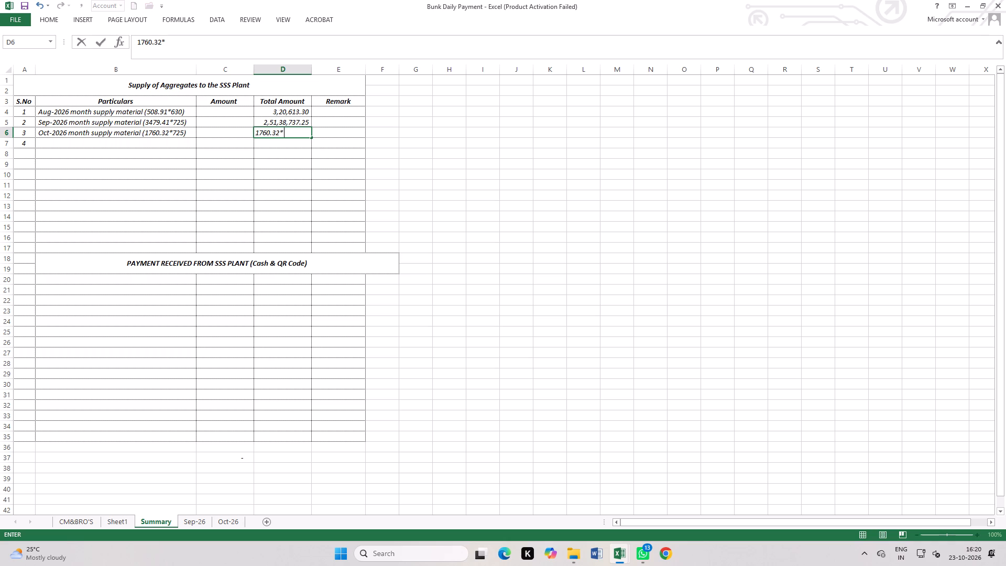
key("7")
type("25")
key("Return")
double_click(257, 131)
key("equal")
key("Return")
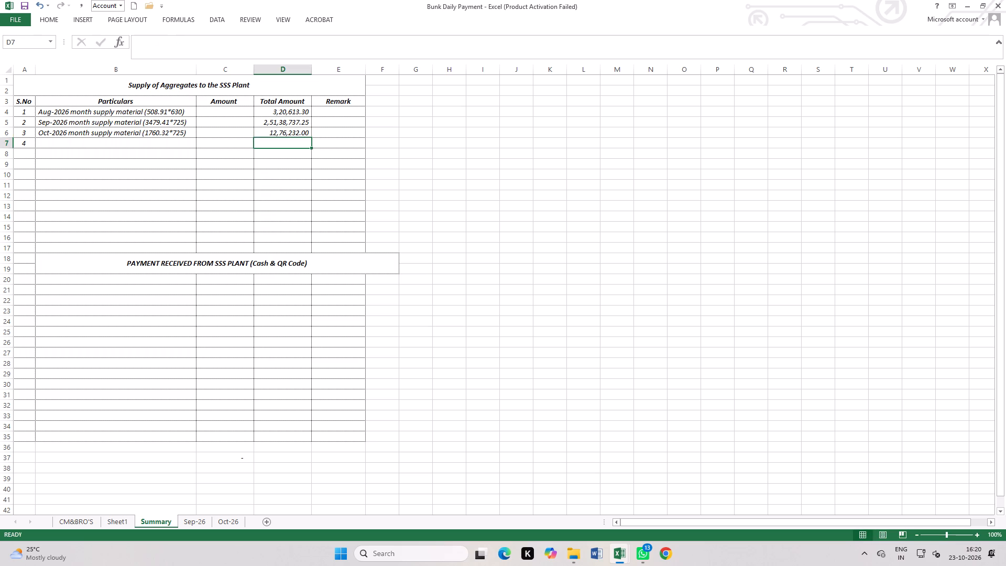
left_click(436, 189)
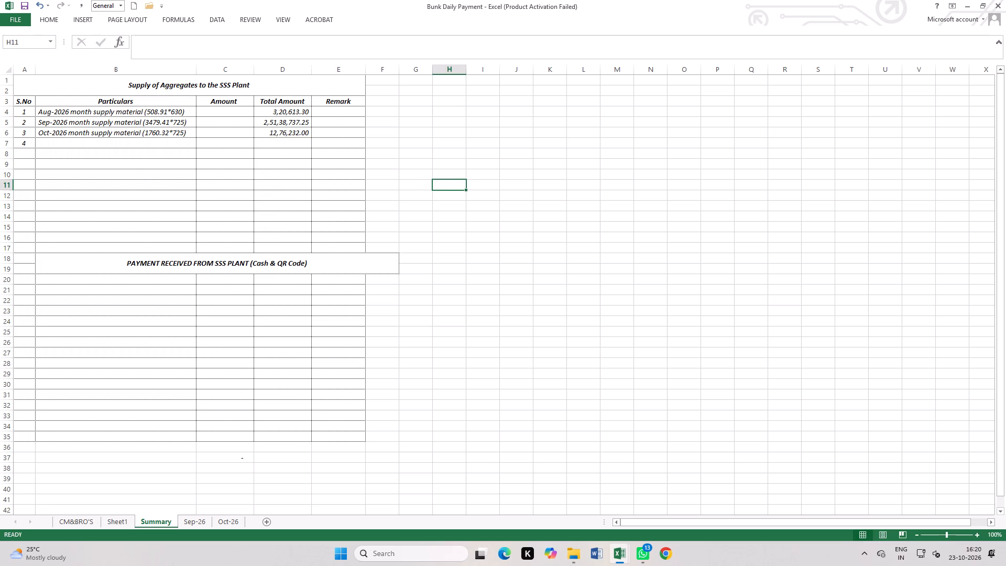
Fill the Oct-2026 supply description down into row 4's Particulars and change its quantity to 435.08.
left_click(113, 145)
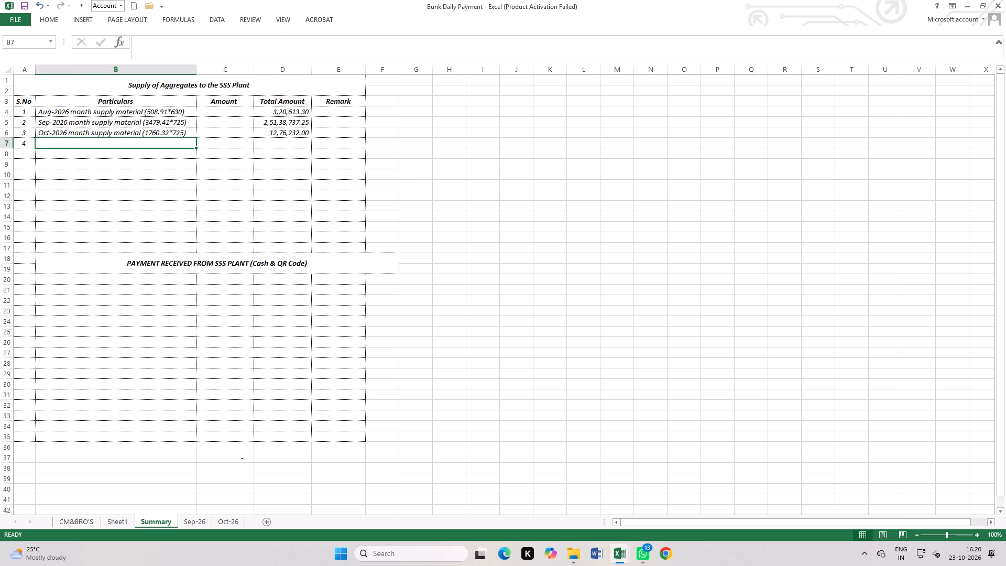
key("ctrl+d")
left_click(147, 181)
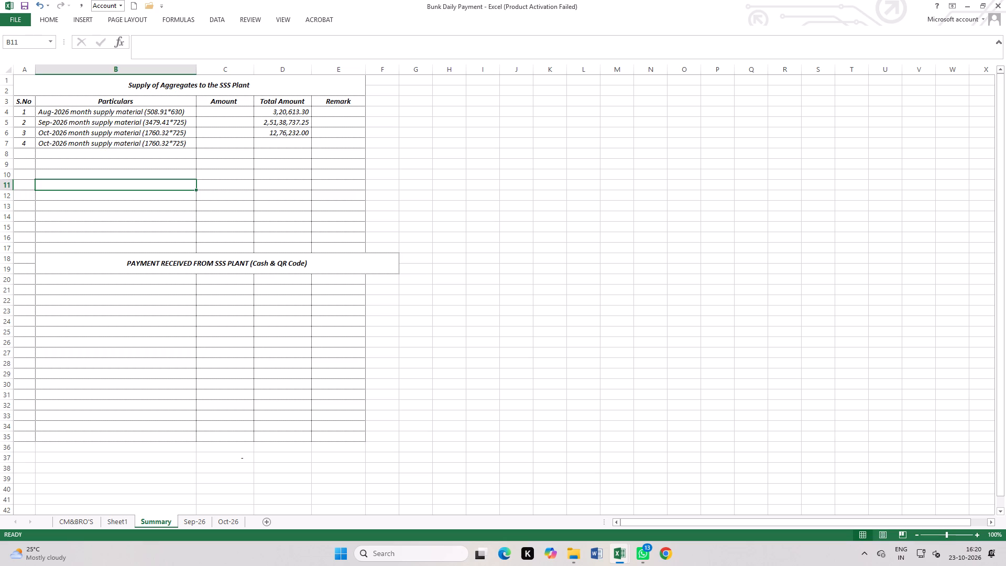
double_click(169, 142)
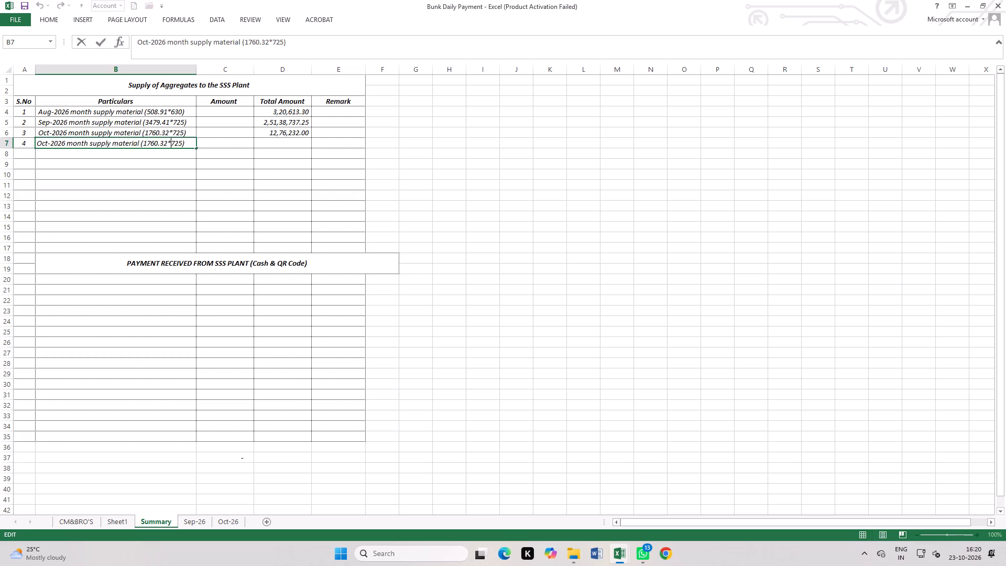
key("Left")
key("BackSpace")
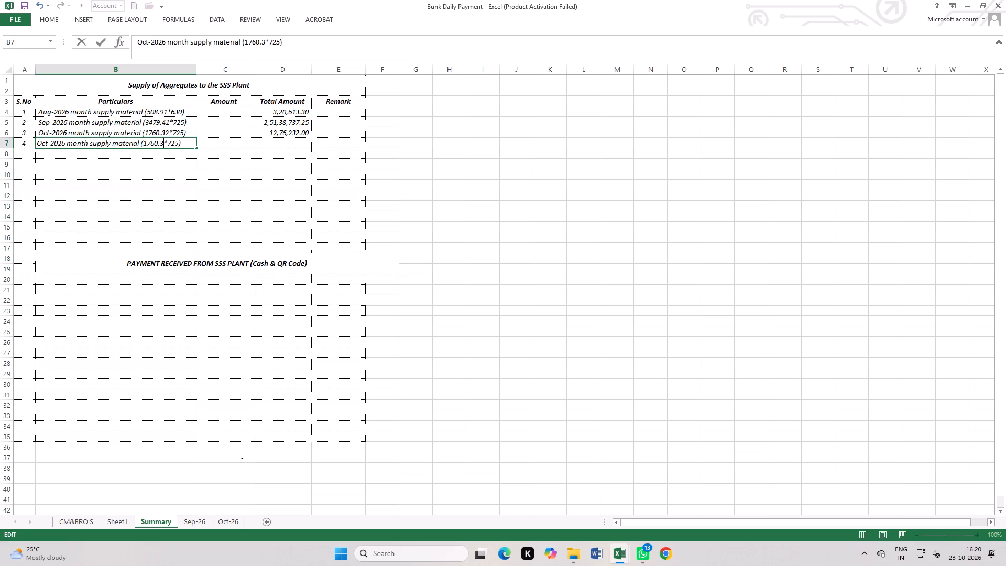
key("BackSpace")
key("BackSpace")
key("BackSpace")
key("BackSpace")
key("BackSpace")
key("BackSpace")
type("435")
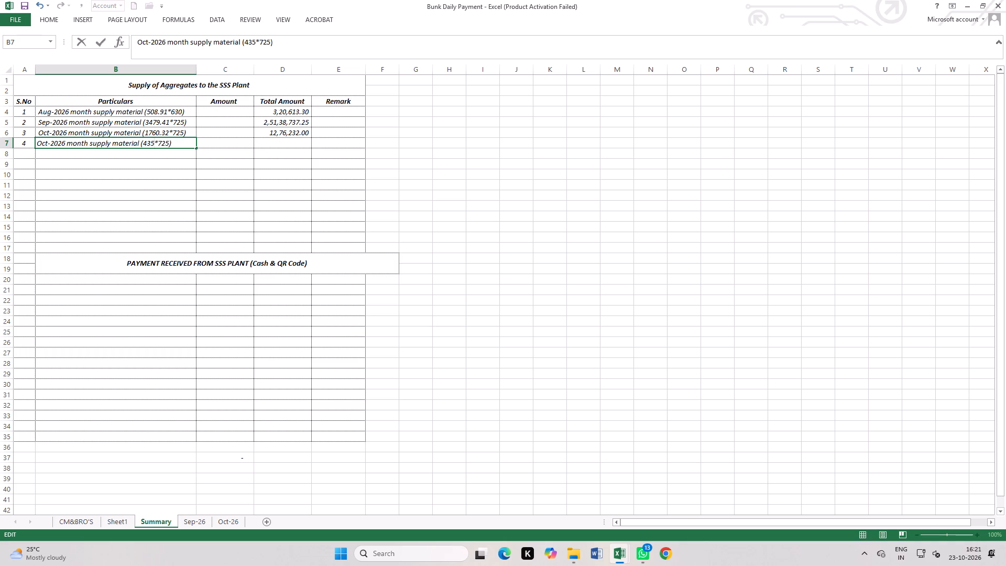
type(".08")
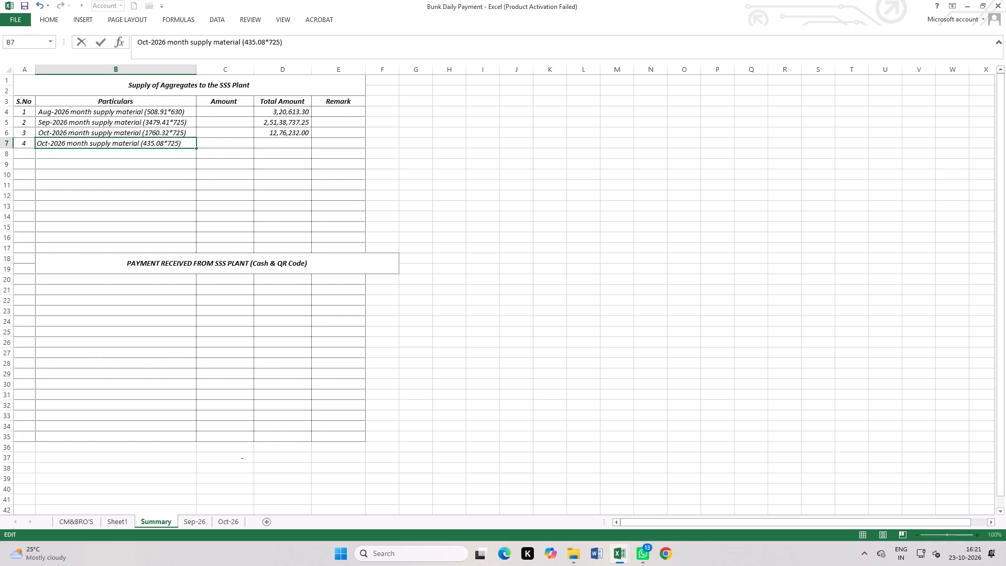
Set the rate in serial number 4's Oct-2026 supply description to 800.
left_click(177, 143)
key("BackSpace")
key("BackSpace")
key("BackSpace")
type("800")
key("Return")
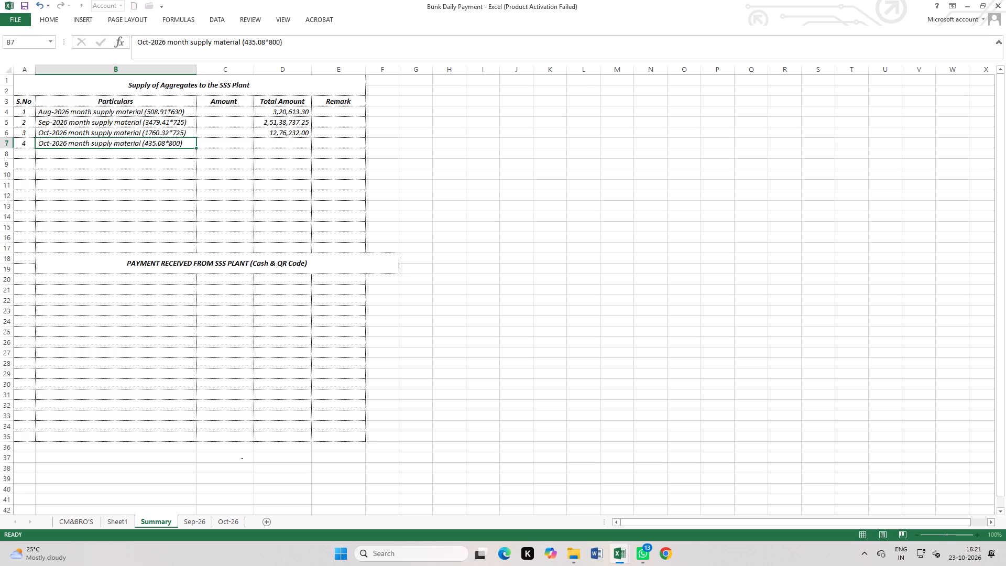
Enter the formula =435.08*800 as the Total Amount of the second Oct-2026 supply row.
left_click(294, 145)
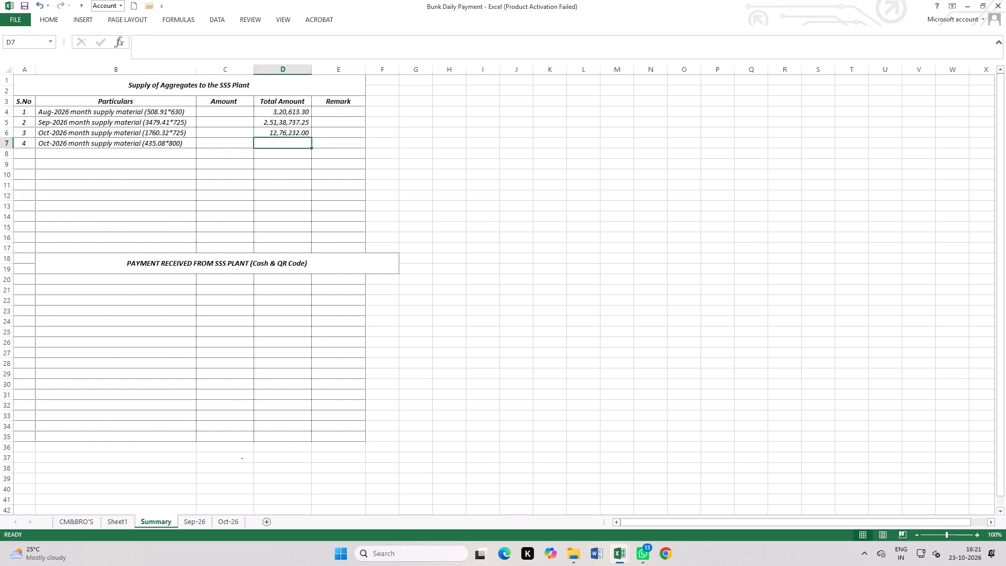
key("equal")
type("435.0")
type("8*")
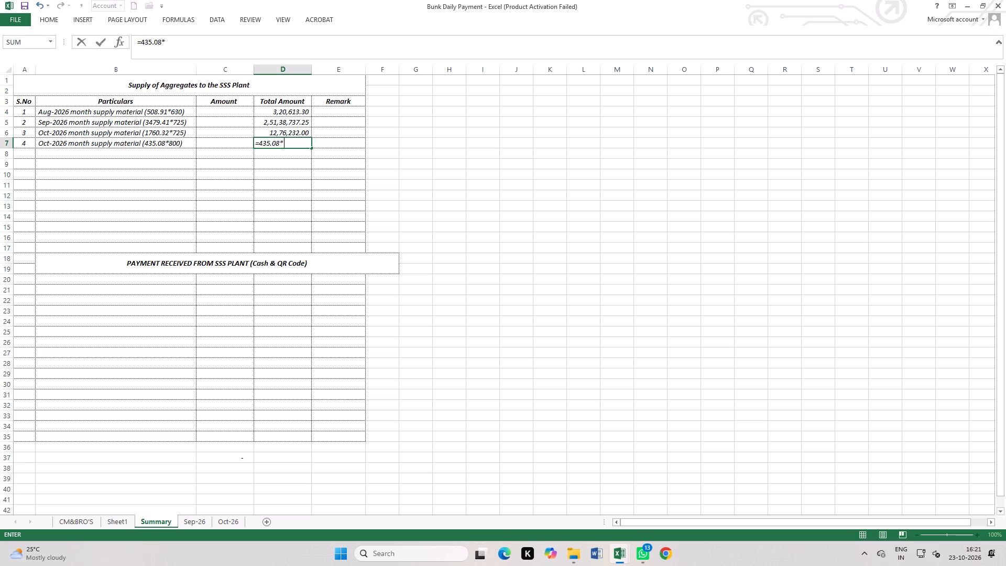
type("800")
key("Return")
left_click(412, 158)
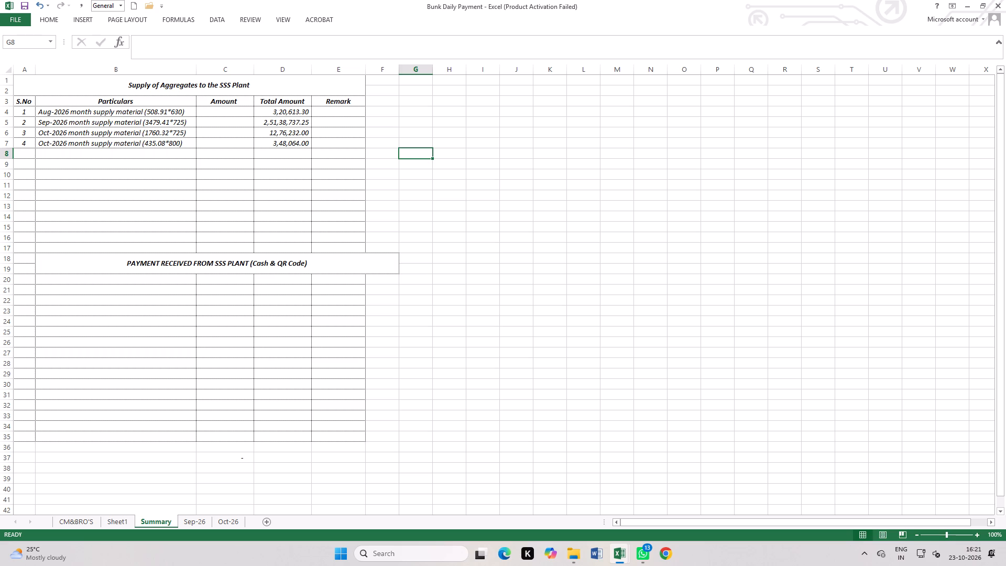
scroll(330, 247, "up", 1)
Add an AutoSum of the supply Total Amount column, D4 to D15, in cell D16.
left_click(293, 247)
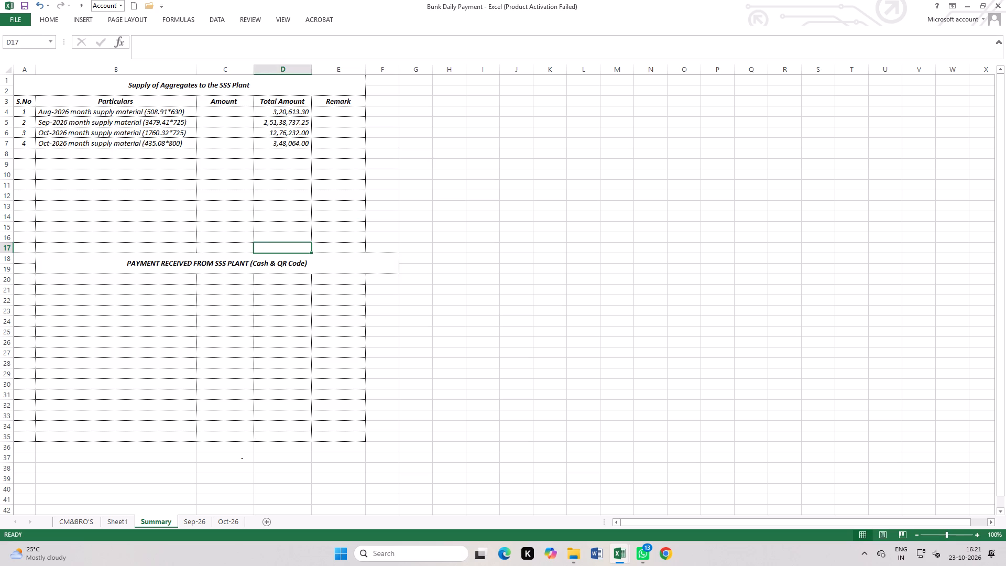
left_click(300, 238)
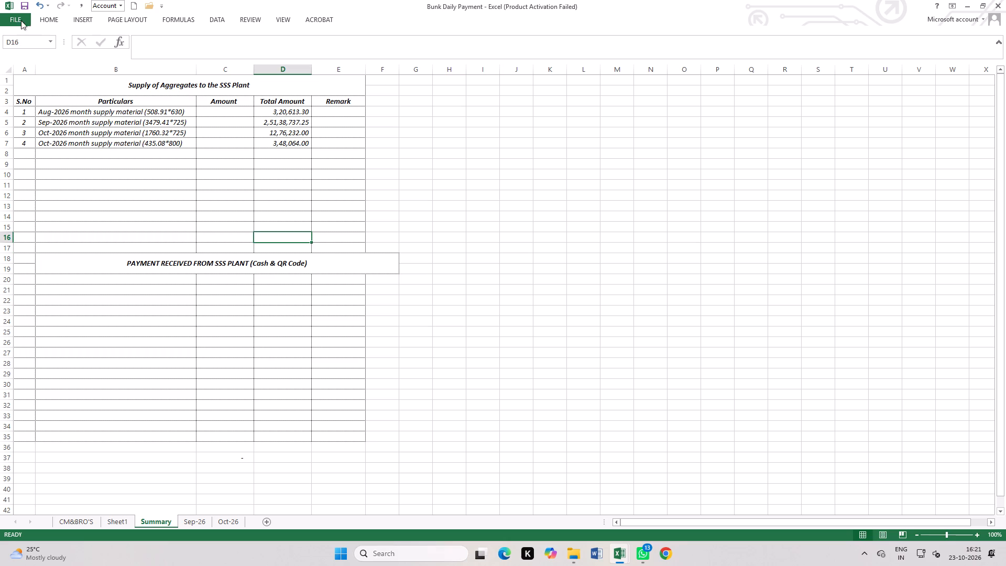
left_click(49, 16)
left_click(852, 32)
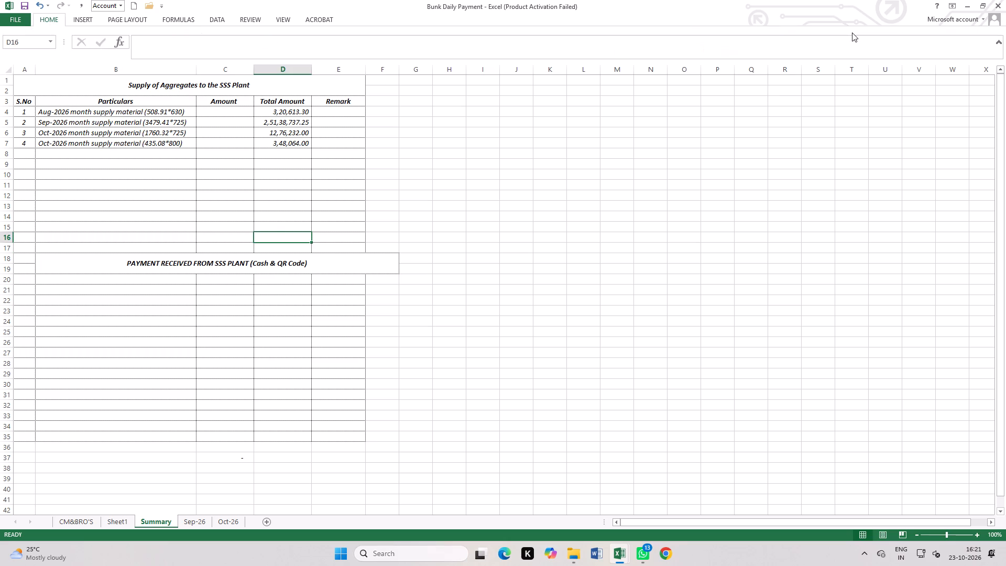
key("Return")
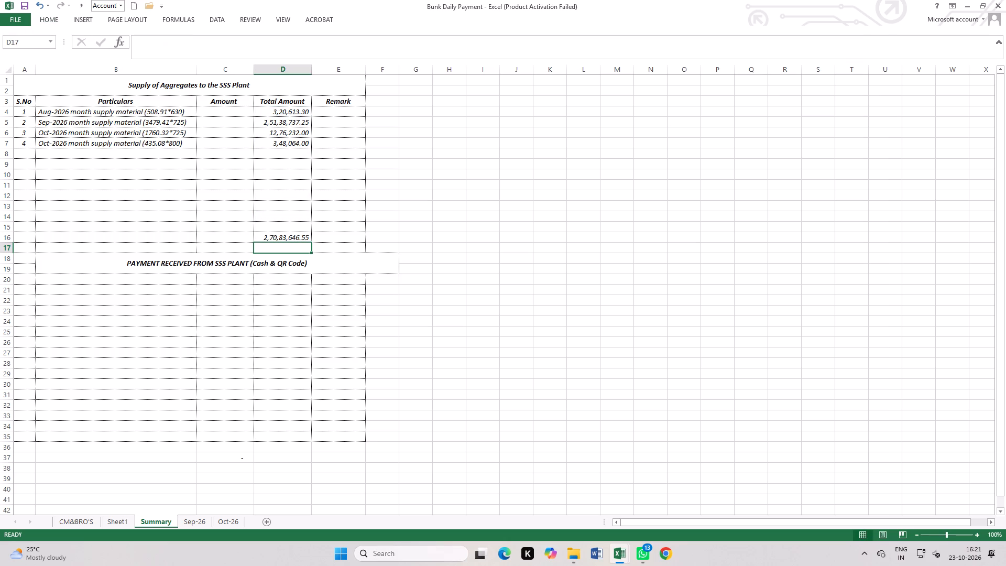
Make the supply grand total in cell D16 bold.
left_click(286, 235)
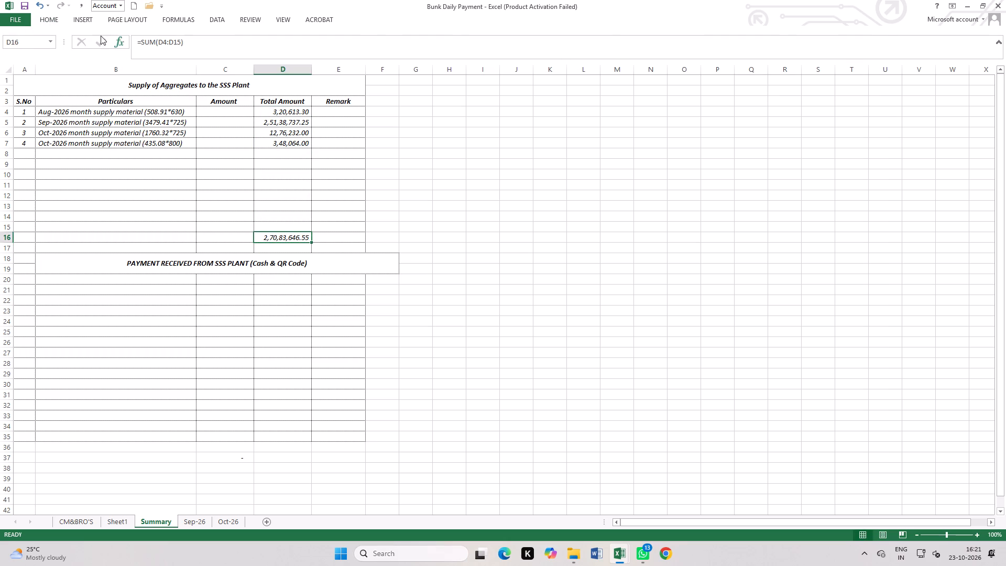
left_click(50, 22)
left_click(92, 53)
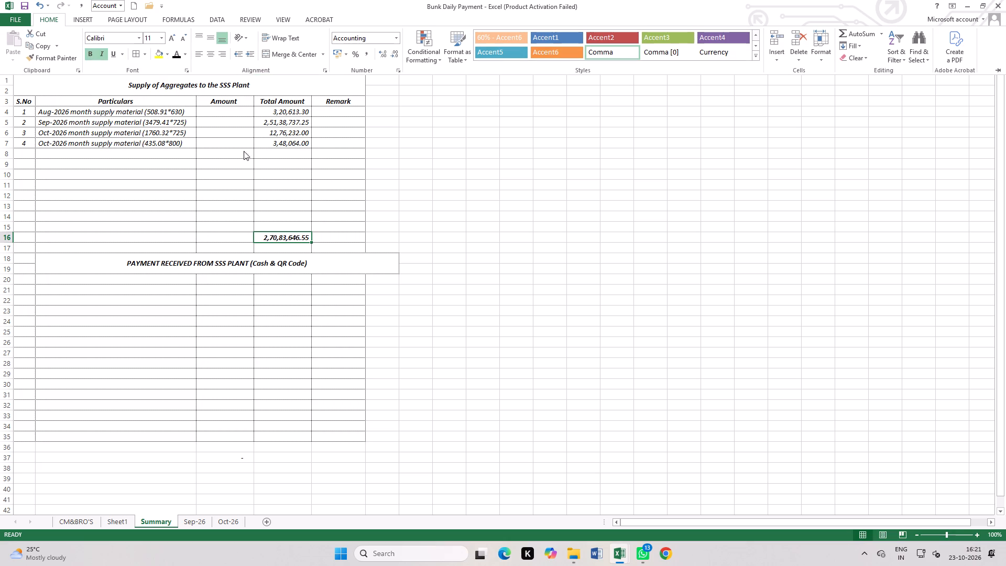
left_click(454, 241)
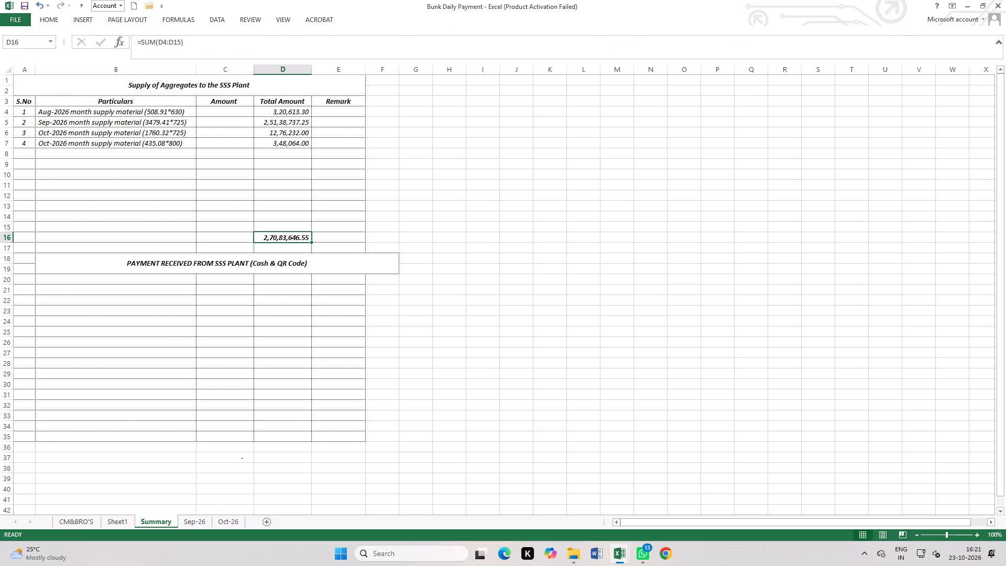
Correct the Sep-2026 supply row's Total Amount formula to =3479.41*725.
double_click(290, 123)
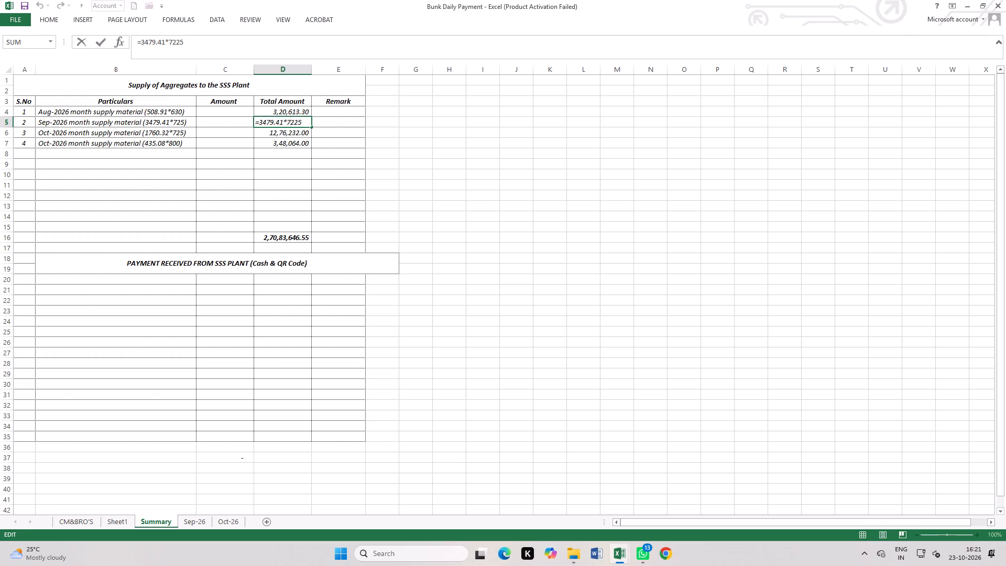
left_click(298, 122)
key("BackSpace")
key("Return")
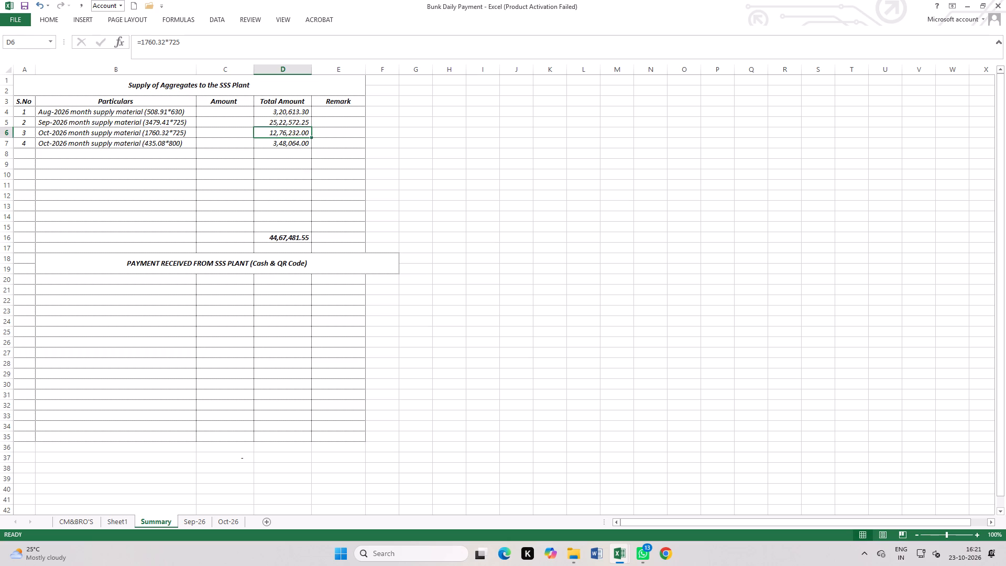
left_click(477, 230)
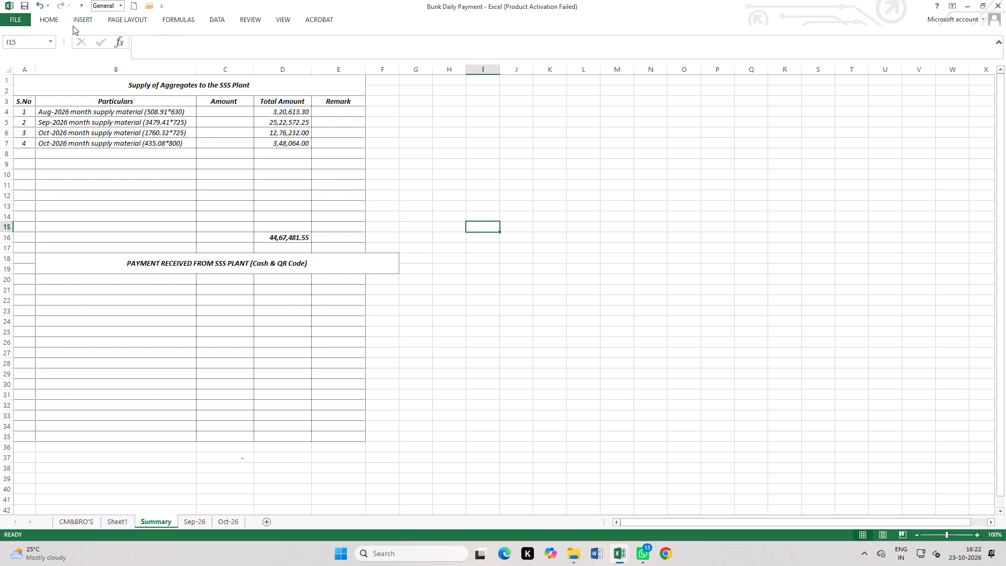
Save the workbook.
double_click(25, 2)
Format the "PAYMENT RECEIVED FROM SSS PLANT (Cash & QR Code)" heading with font size 10 and left alignment.
left_click(115, 265)
left_click(51, 18)
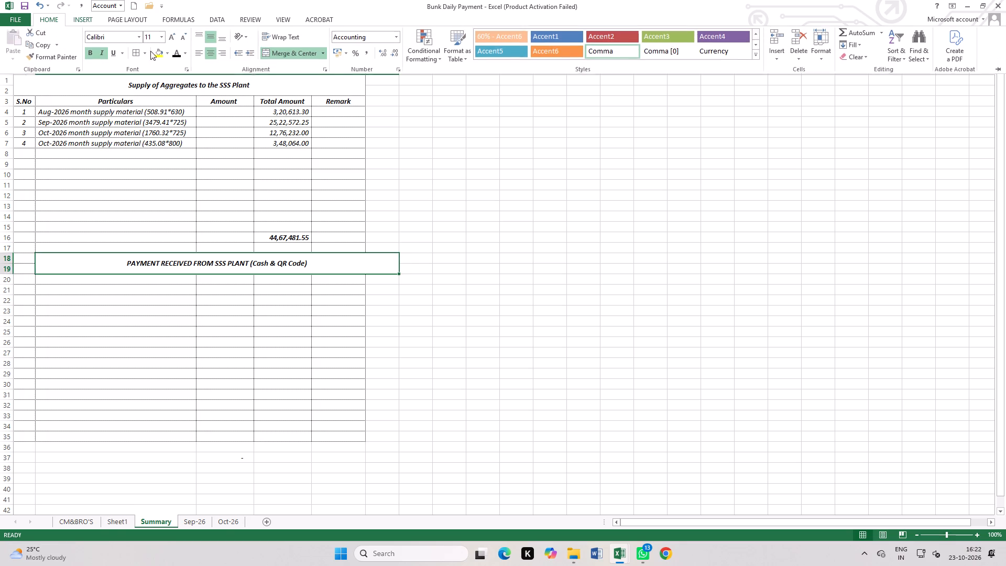
left_click(162, 39)
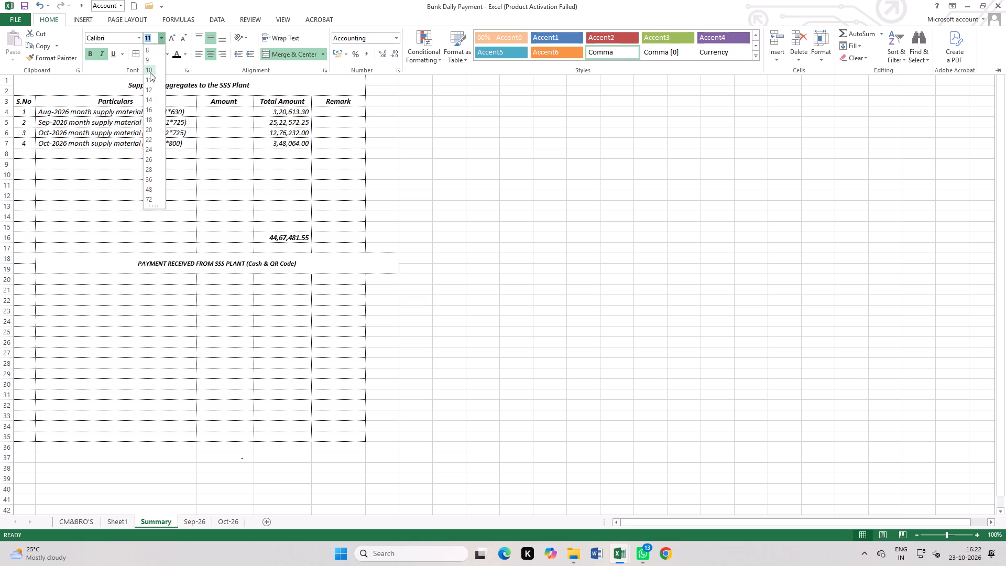
left_click(150, 72)
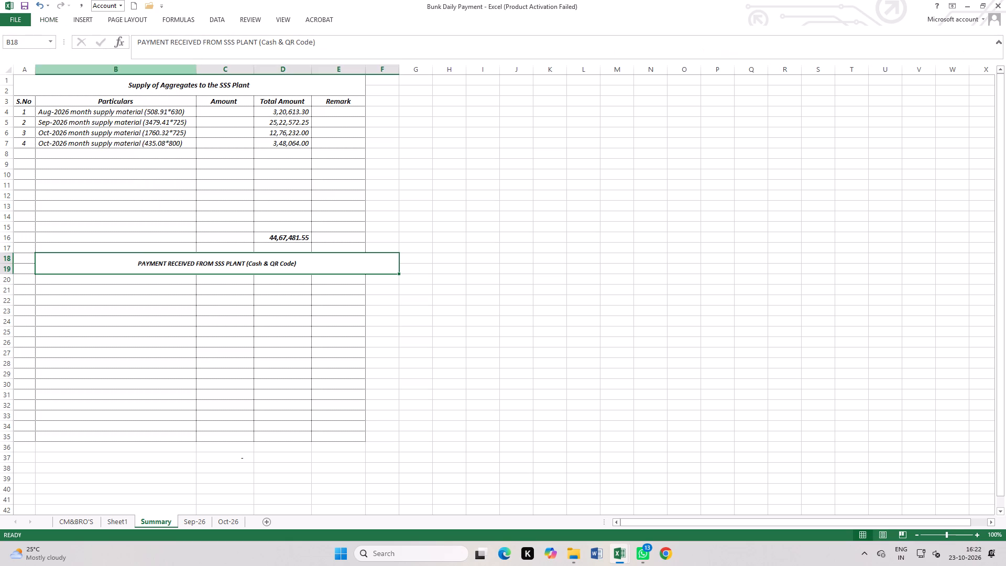
left_click(54, 18)
left_click(202, 58)
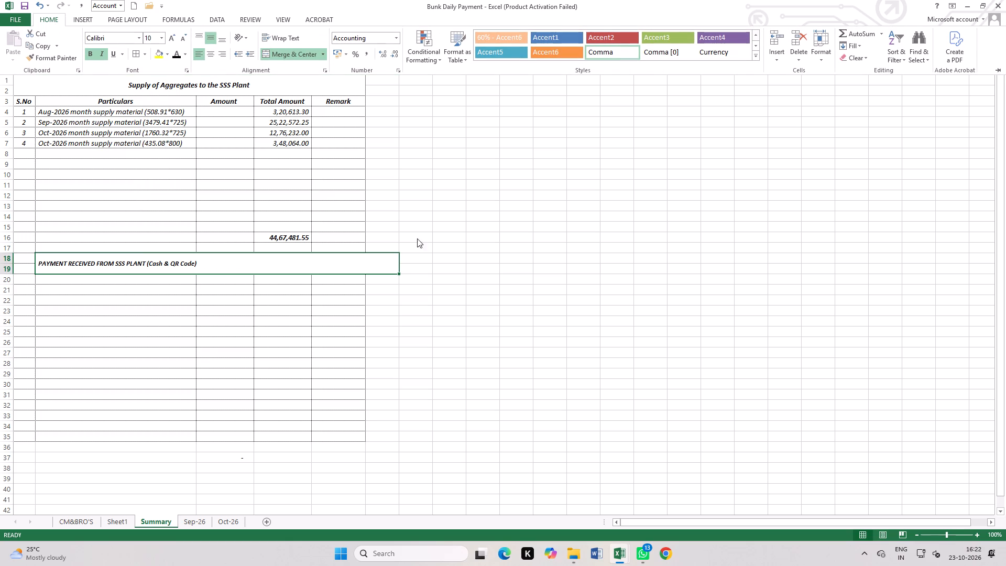
left_click(490, 247)
left_click(474, 230)
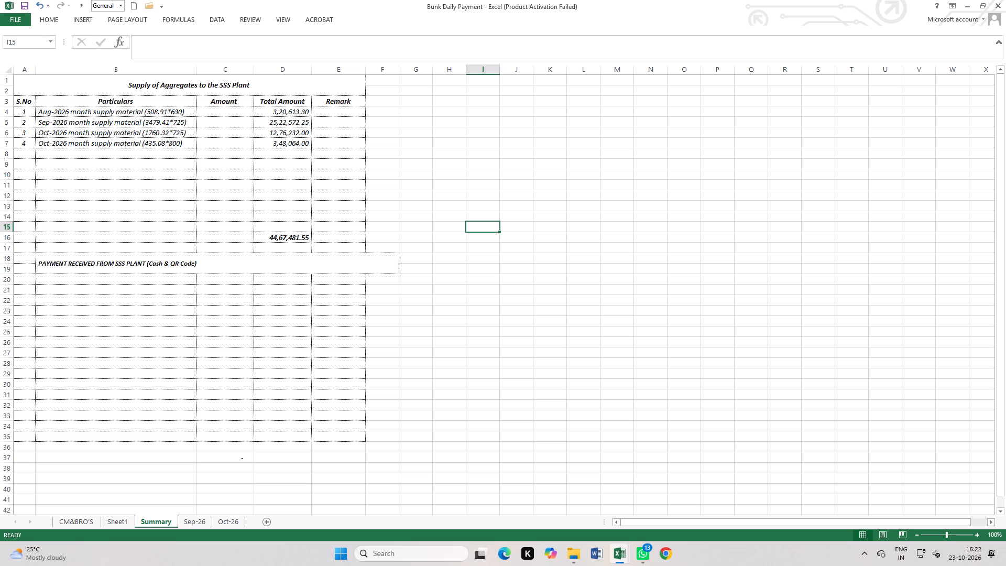
Copy the S.No header into cell A18 beside the payment received heading.
left_click(25, 103)
key("ctrl+c")
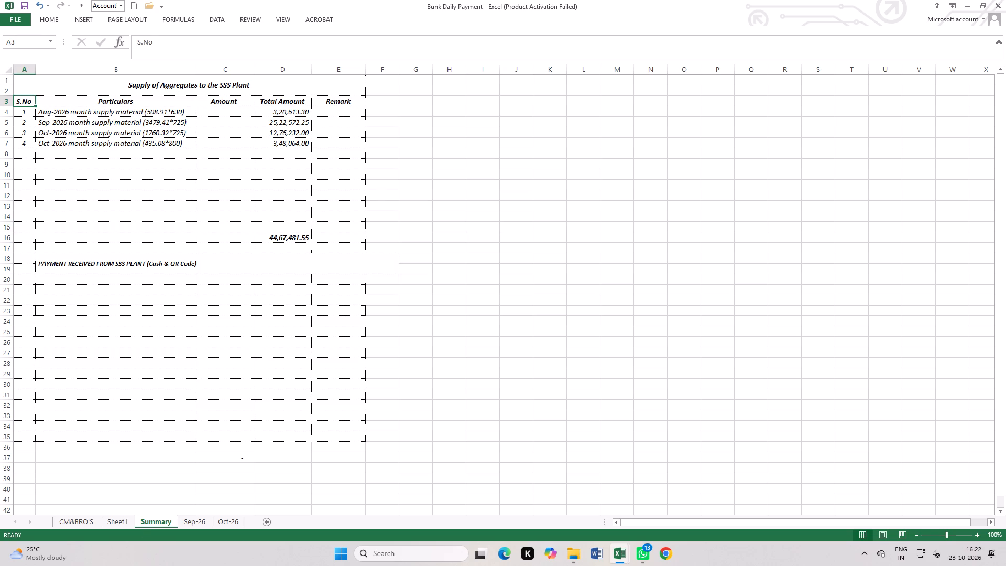
left_click(26, 269)
left_click(26, 259)
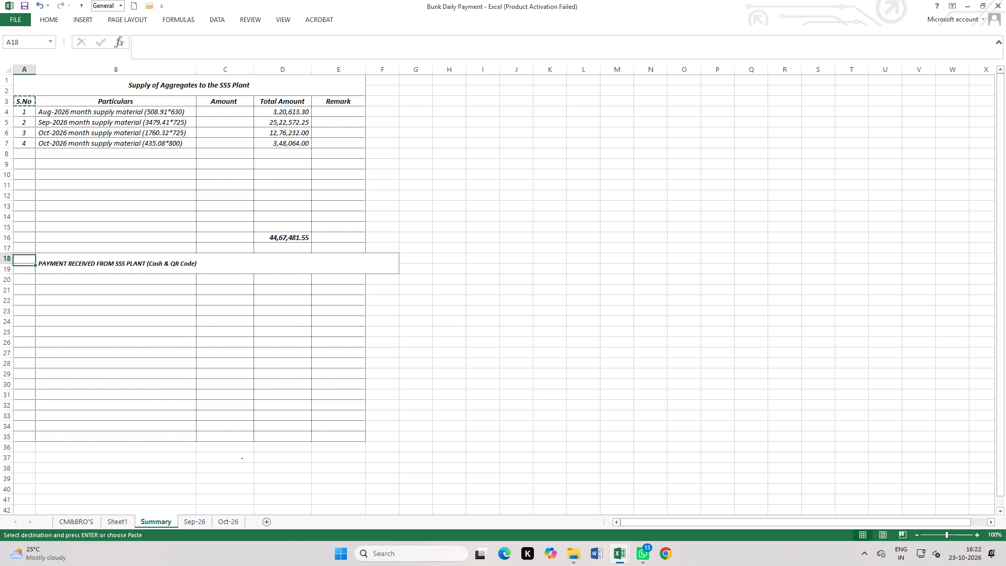
key("ctrl+v")
Merge the S.No header across cells A18:A19 and middle-align it vertically.
left_click(211, 330)
left_click(223, 298)
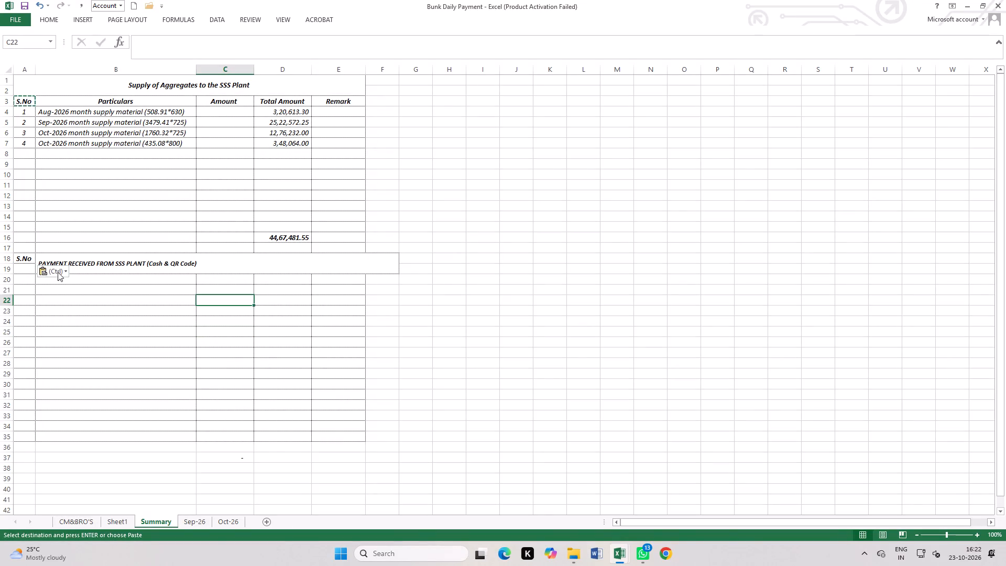
left_click_drag(27, 259, 26, 264)
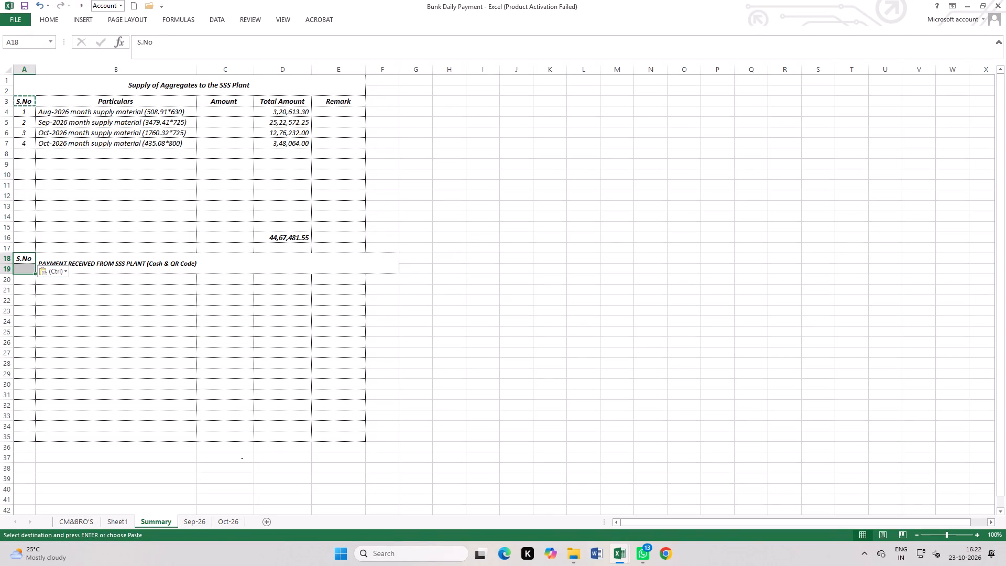
left_click(53, 23)
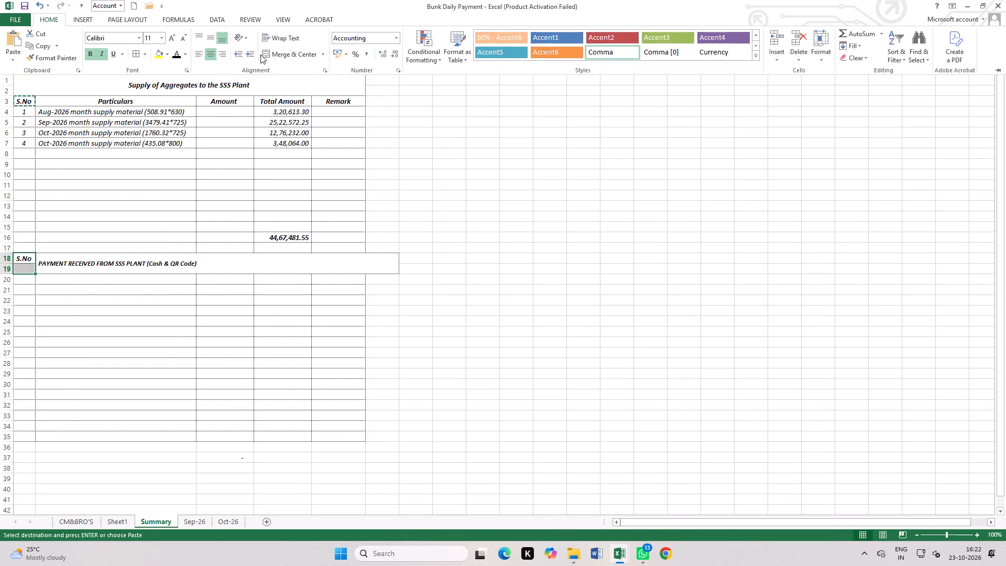
left_click(298, 53)
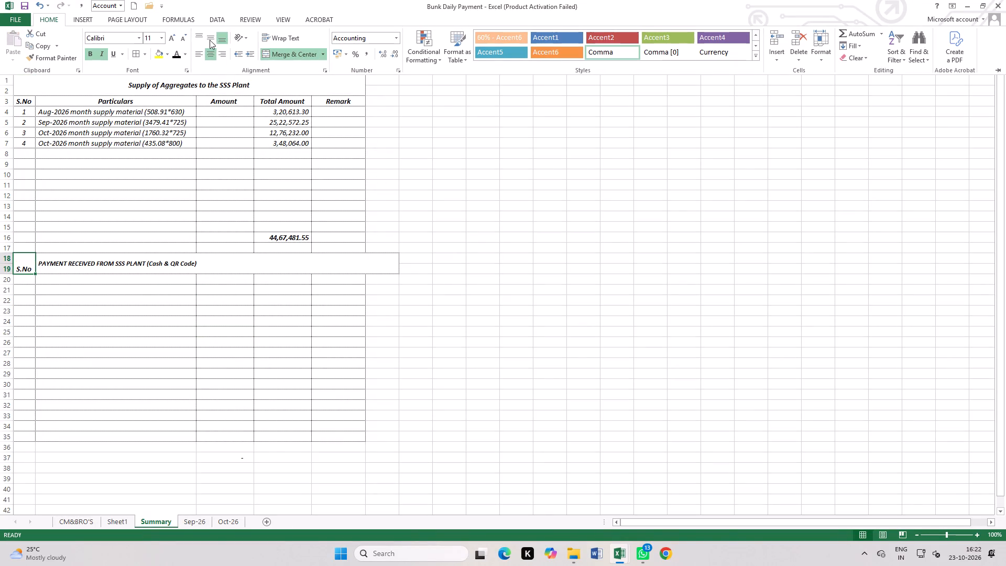
left_click(210, 40)
left_click(486, 235)
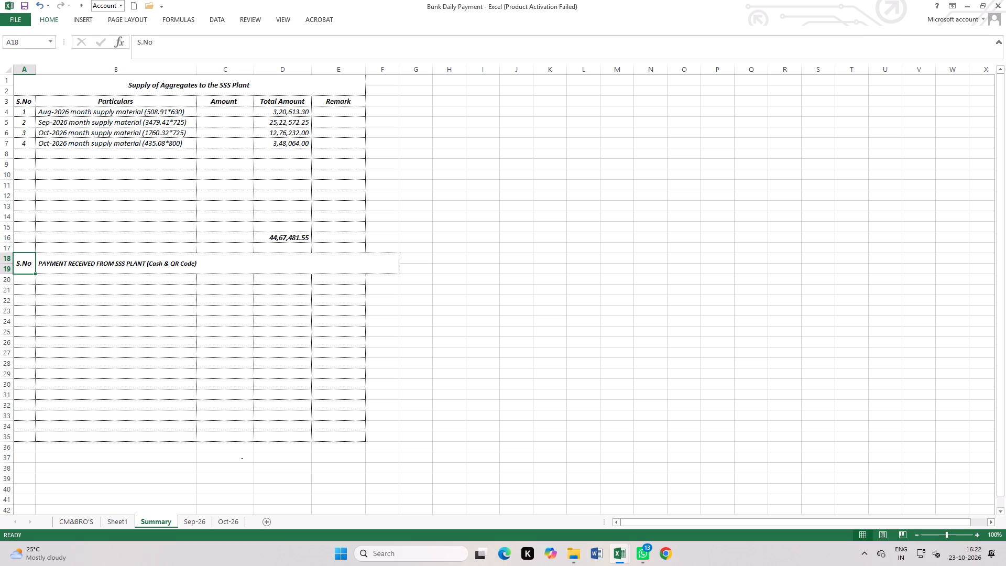
Collapse row 19 so the S.No and payment received headings occupy only row 18's height.
left_click(251, 341)
left_click(97, 264)
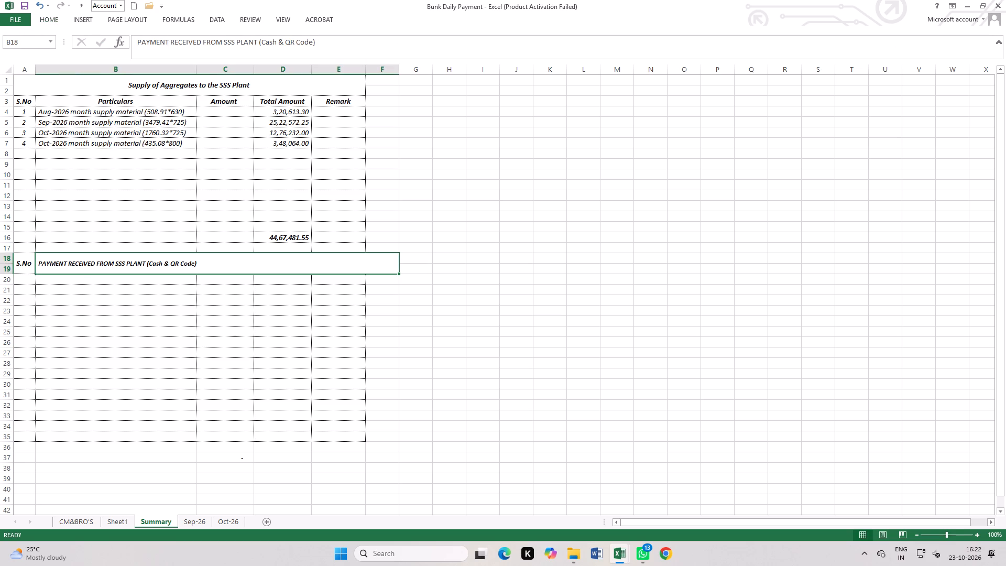
left_click_drag(24, 263, 254, 258)
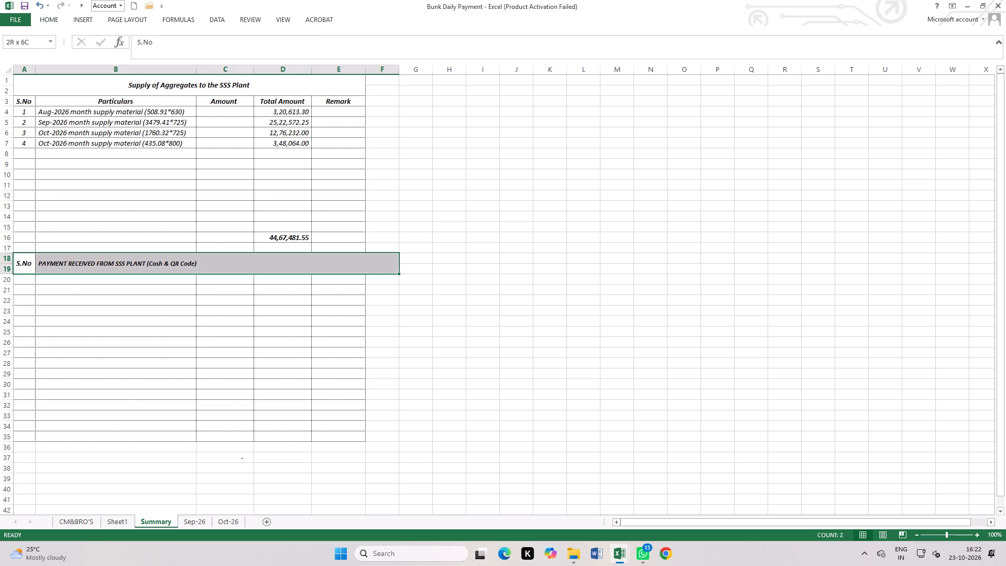
left_click_drag(254, 258, 393, 262)
left_click_drag(398, 274, 396, 270)
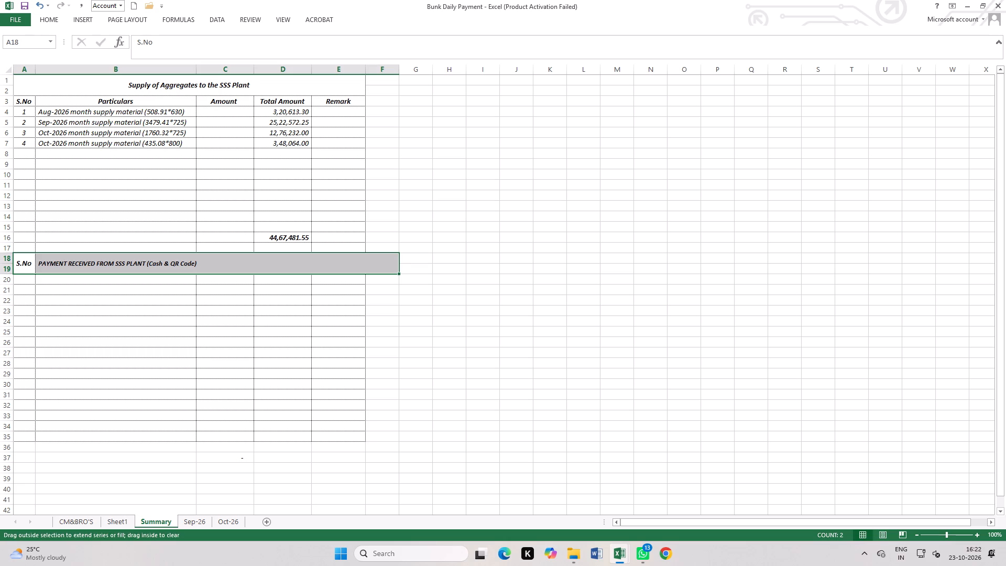
left_click_drag(396, 270, 397, 264)
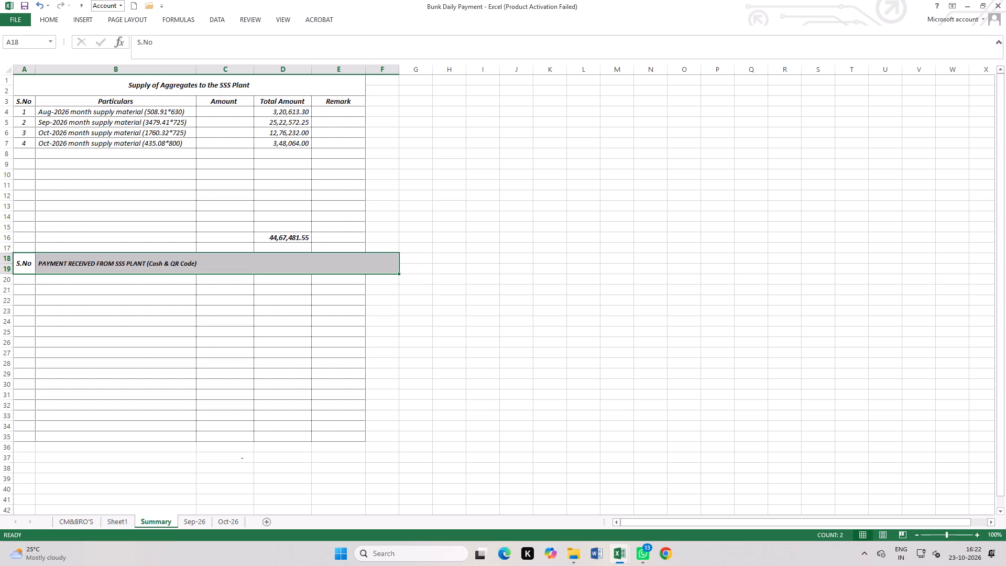
left_click(398, 263)
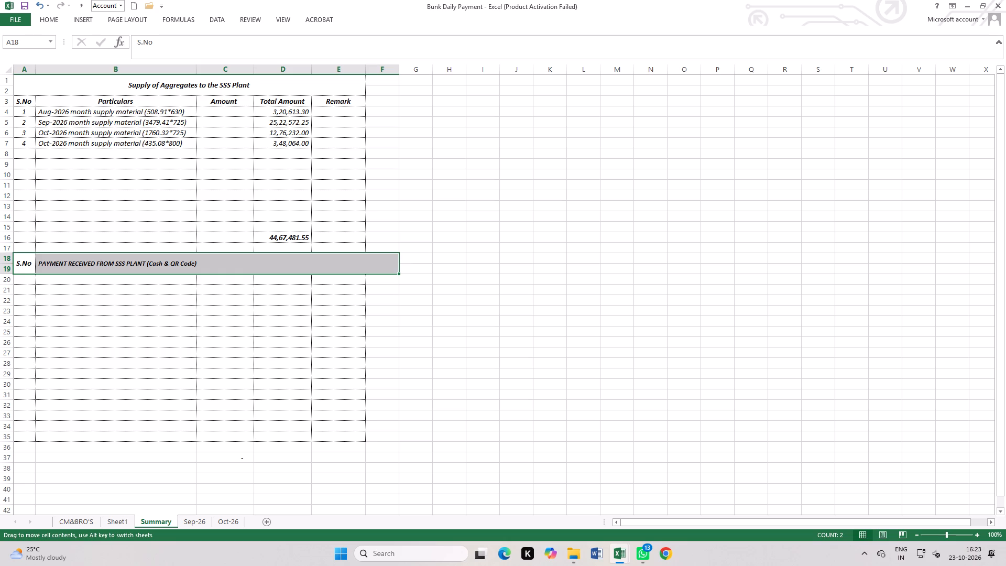
left_click_drag(11, 274, 15, 263)
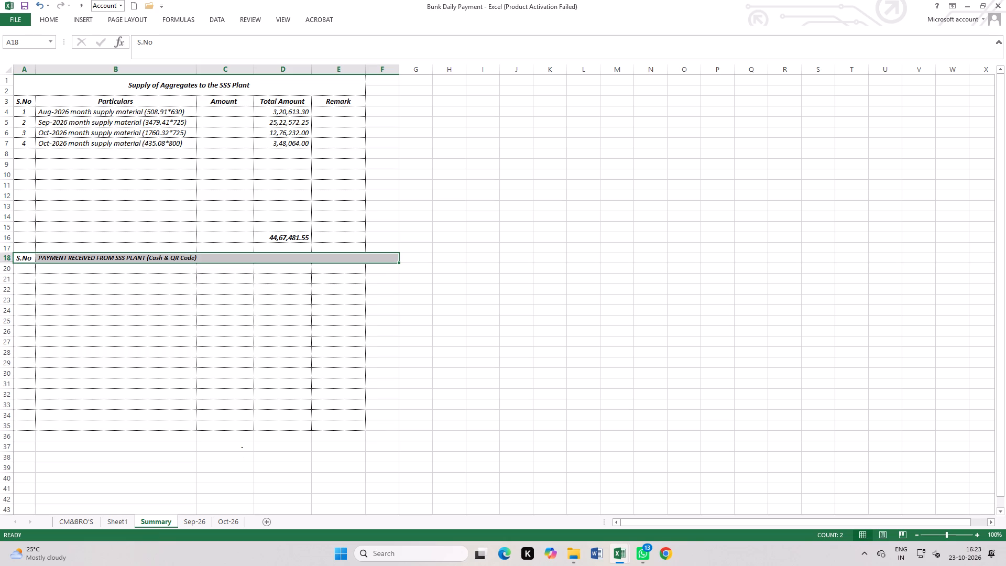
left_click(461, 301)
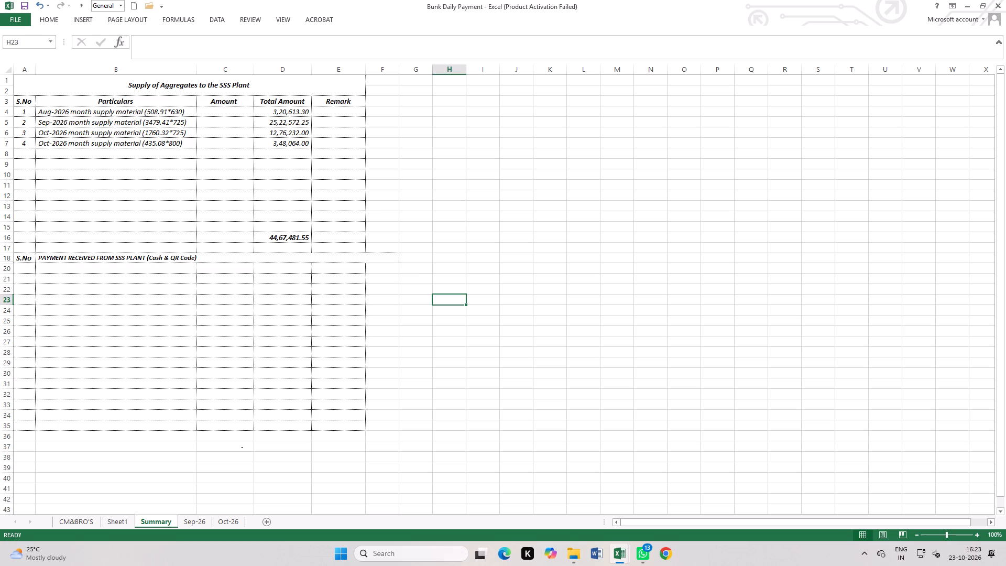
Unmerge the payment received heading, then merge and center it across only columns B to E.
left_click(371, 257)
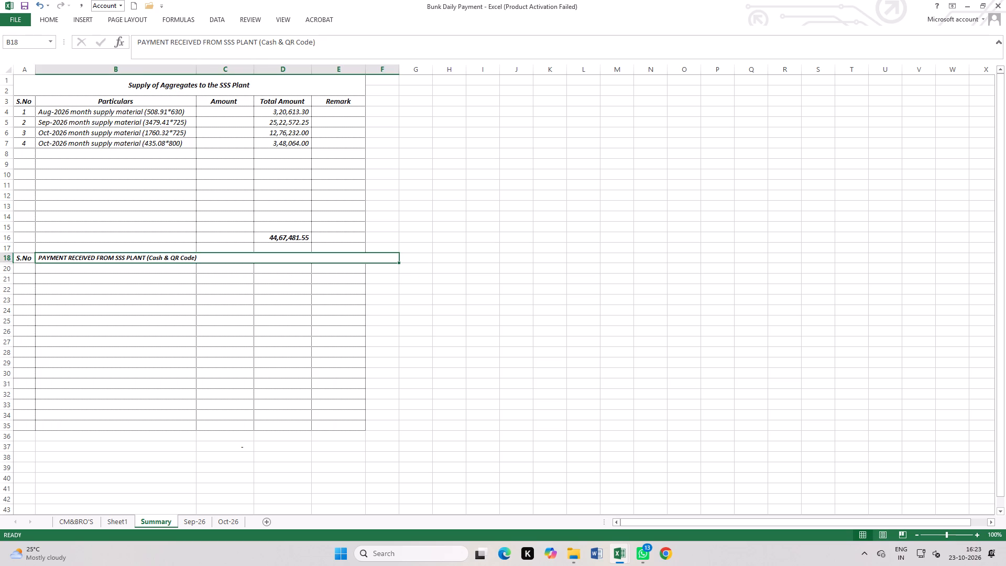
left_click(52, 20)
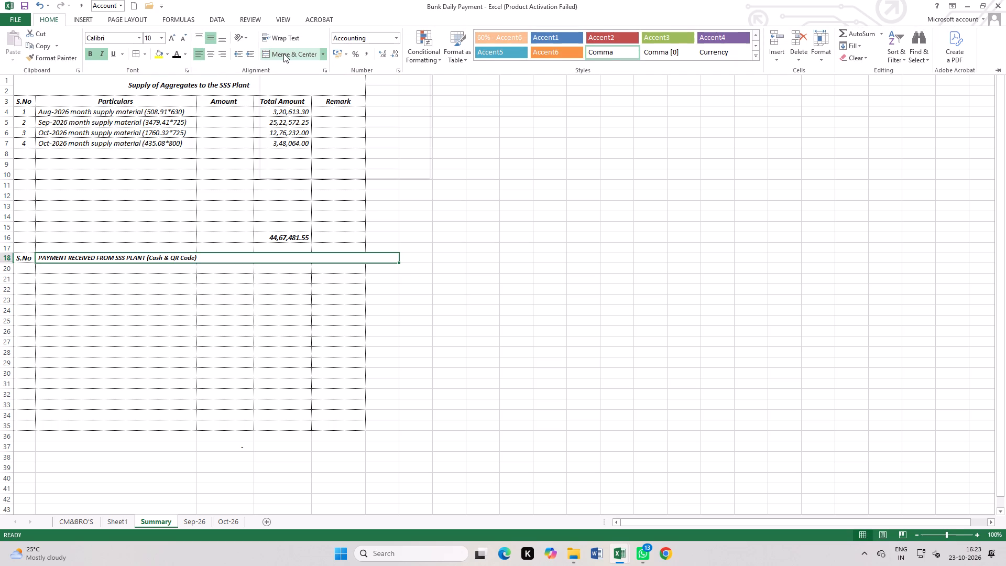
left_click(283, 53)
left_click(488, 281)
left_click(226, 315)
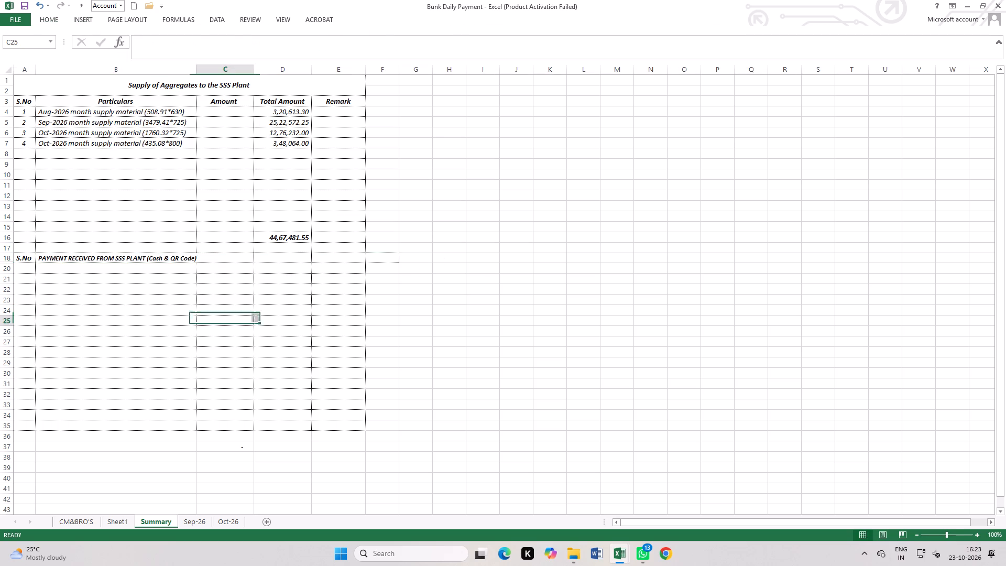
left_click_drag(49, 260, 345, 254)
left_click(47, 20)
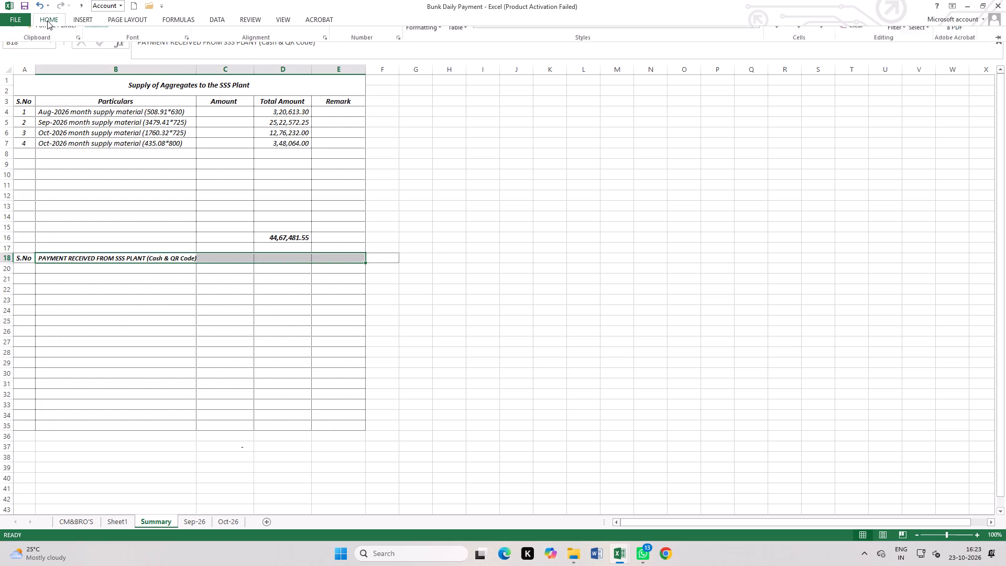
left_click(276, 52)
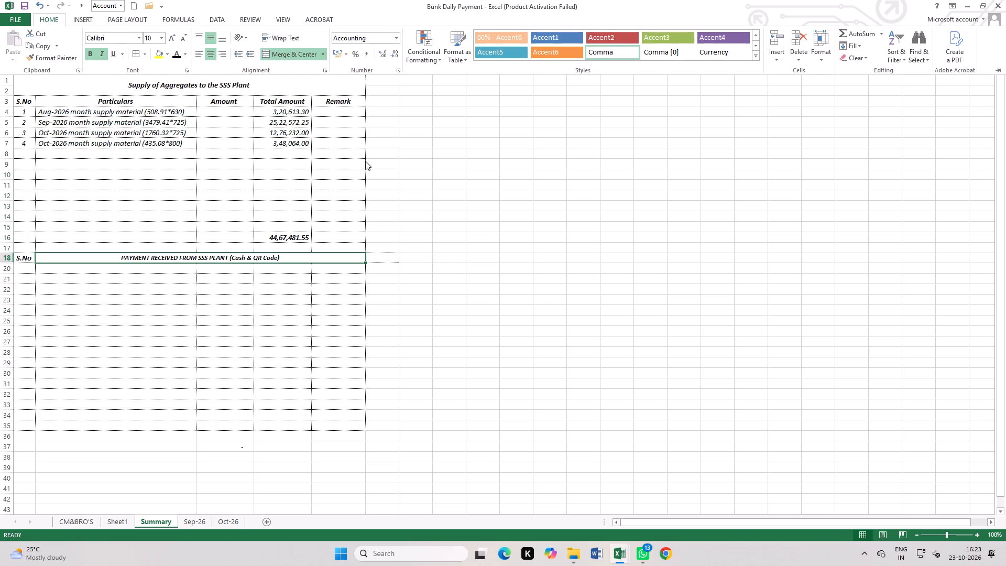
left_click(621, 211)
left_click(511, 218)
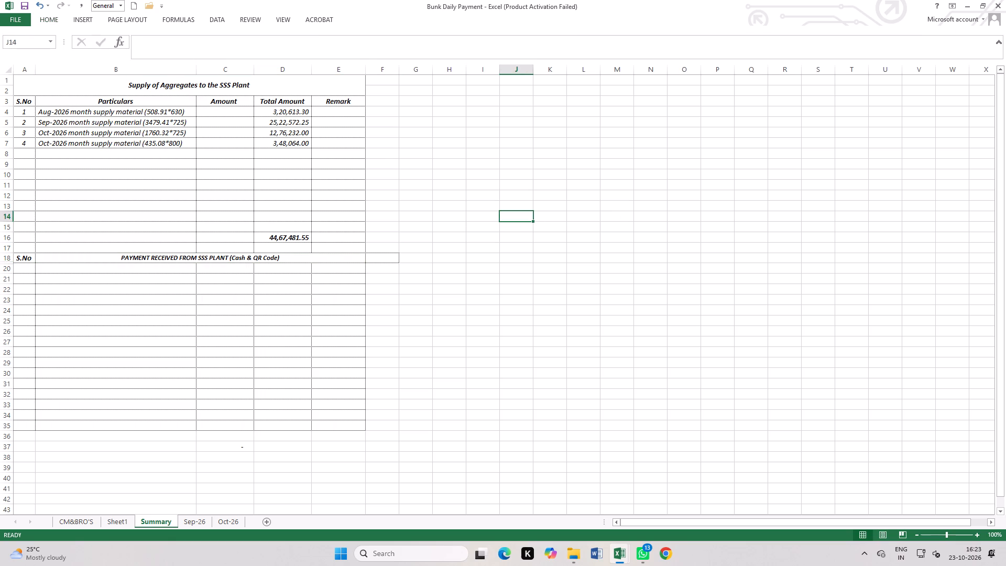
Delete column F, which holds the leftover border beside the payment received heading.
left_click(387, 68)
right_click(389, 183)
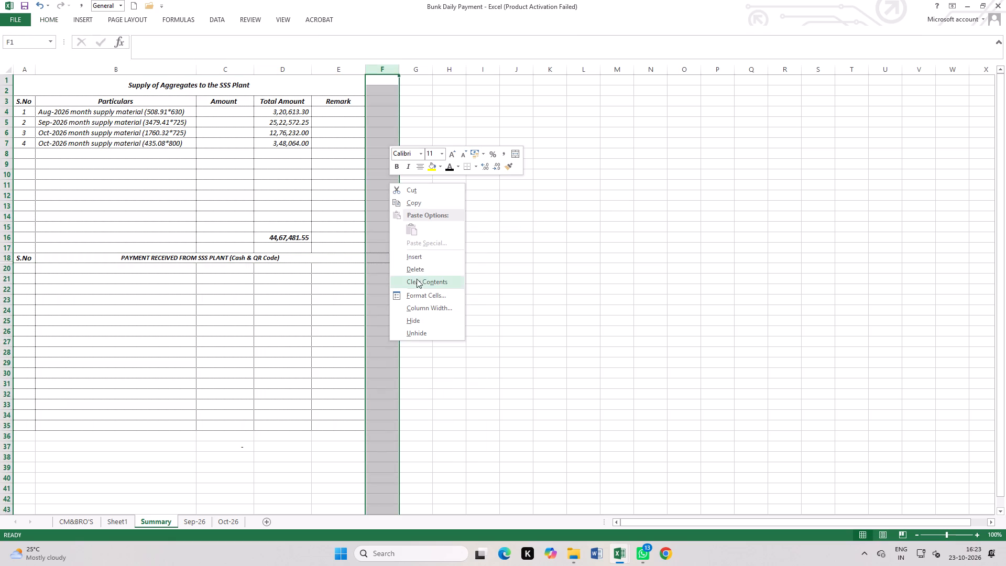
left_click(418, 271)
left_click(641, 285)
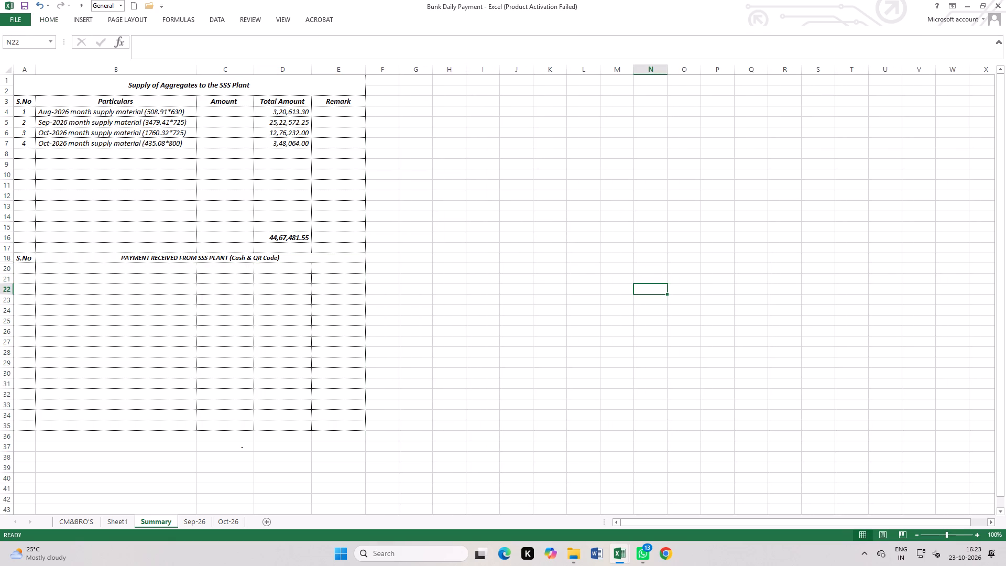
left_click(494, 288)
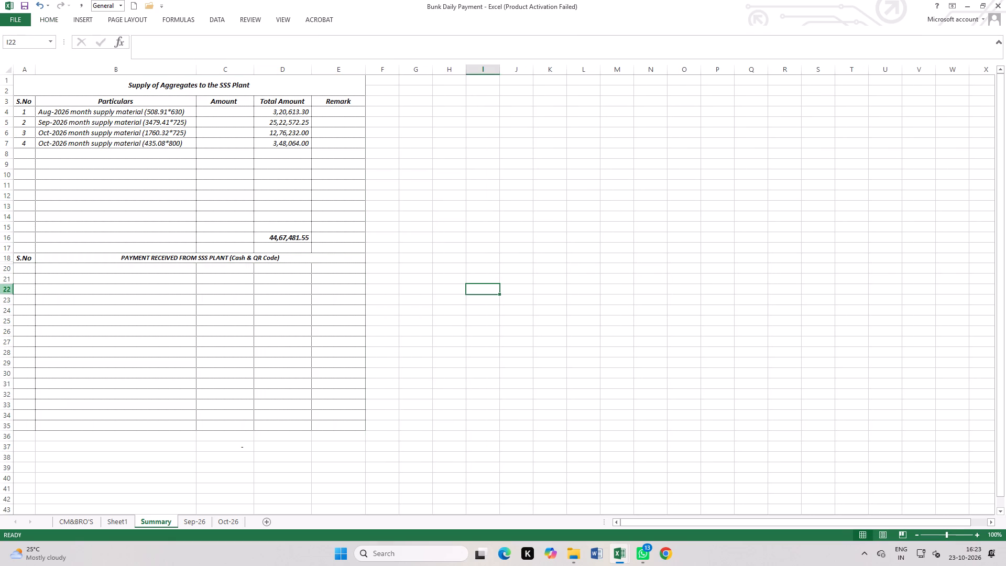
Enter serial number 1 in cell A20, under the payment section's S.No header.
left_click(25, 270)
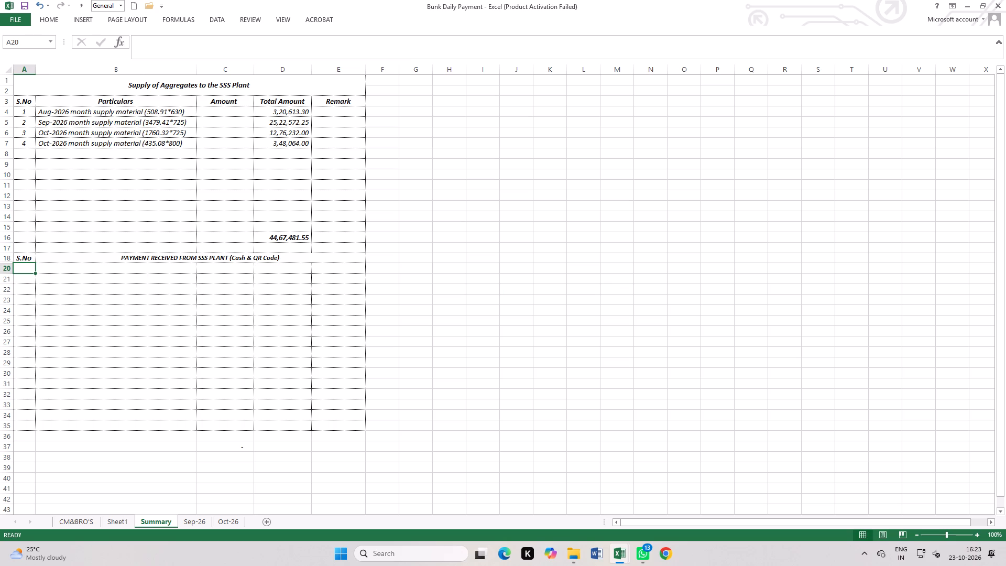
key("1")
left_click(124, 321)
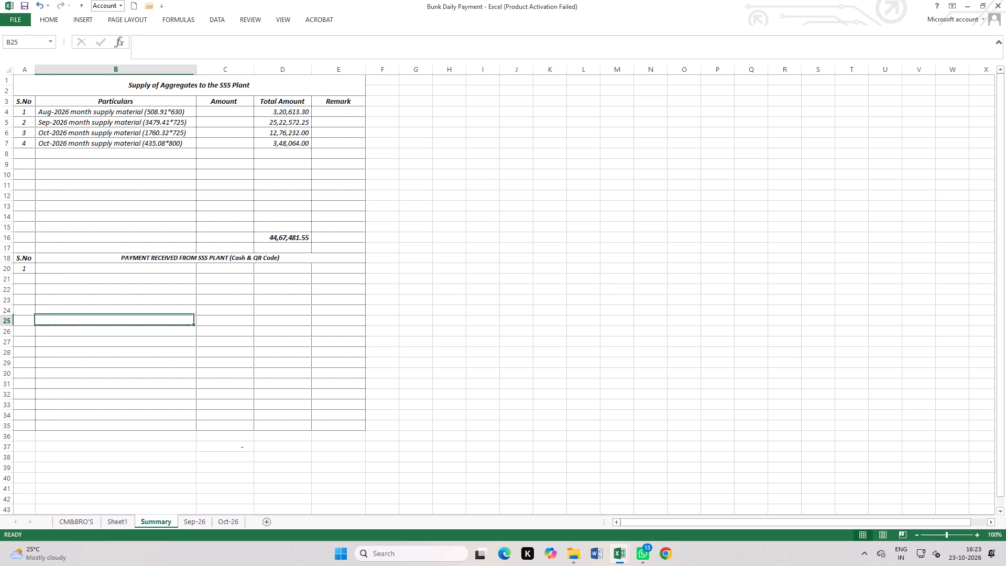
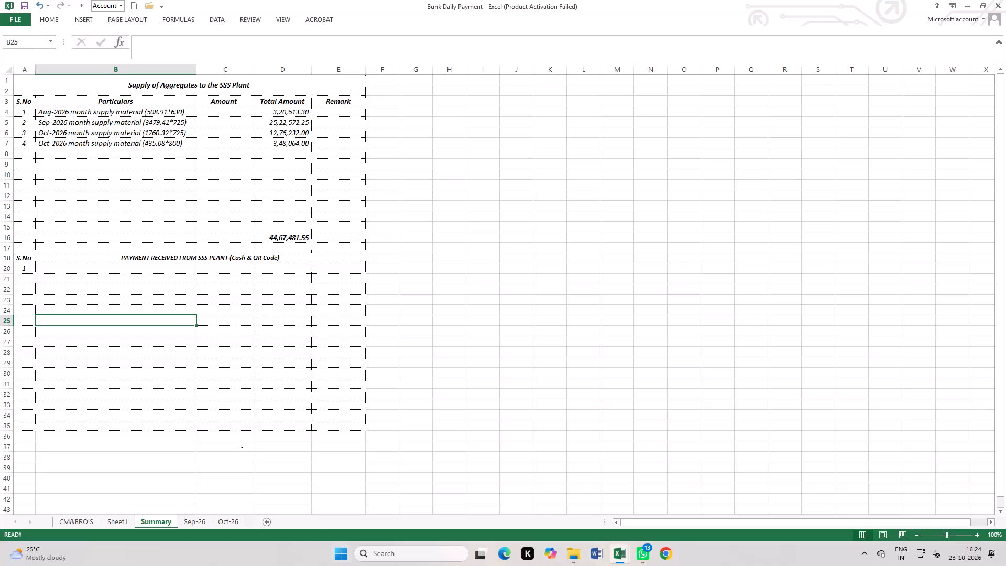
Enter "Sep-2026 month payment received" in cell B20, beside serial number 1.
left_click(99, 268)
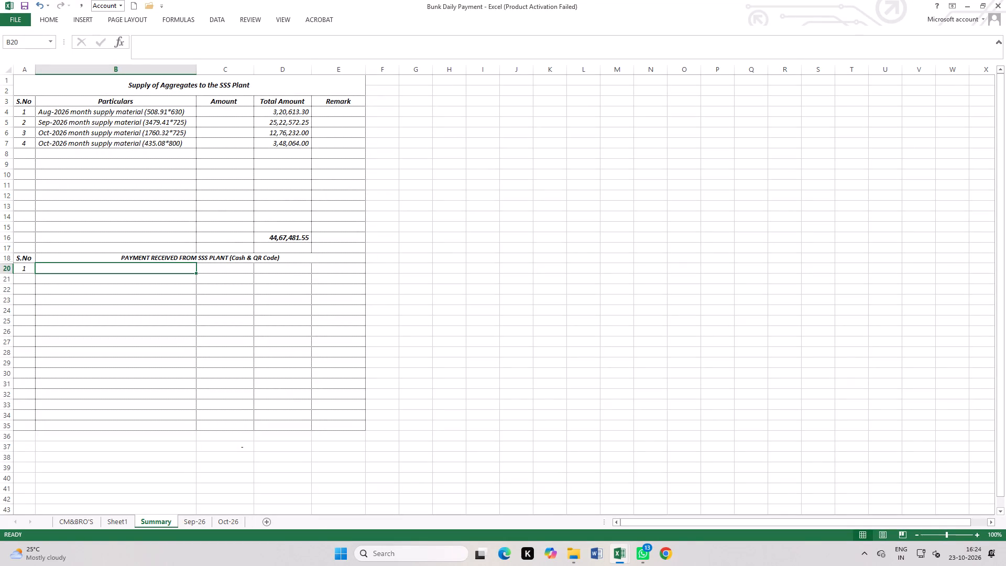
type("ep")
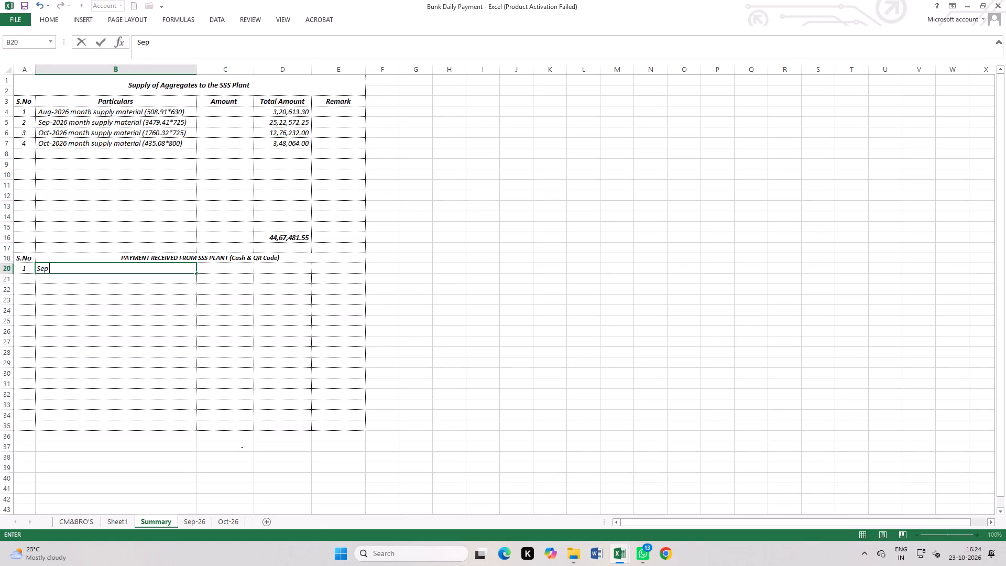
type("-2026")
key("space")
type("month")
key("space")
type("payment")
key("space")
type("receive")
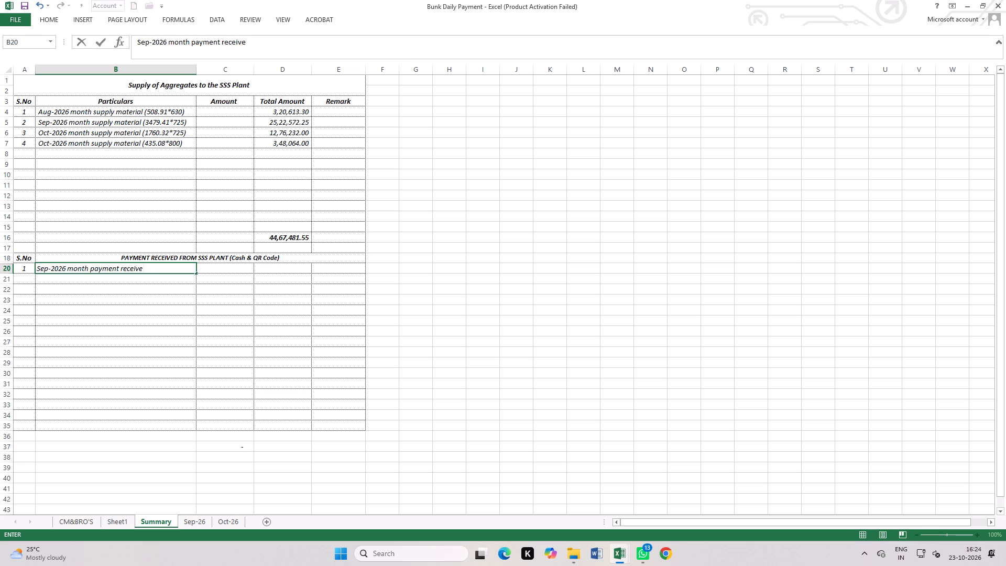
key("d")
left_click(165, 312)
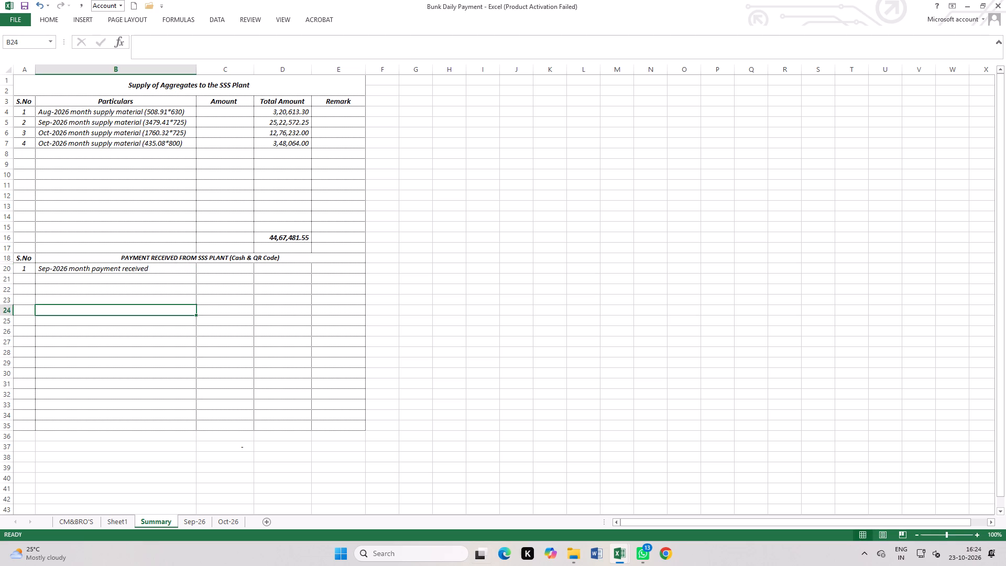
Insert a blank row between the payment received heading and the Sep-2026 payment entry.
left_click(235, 268)
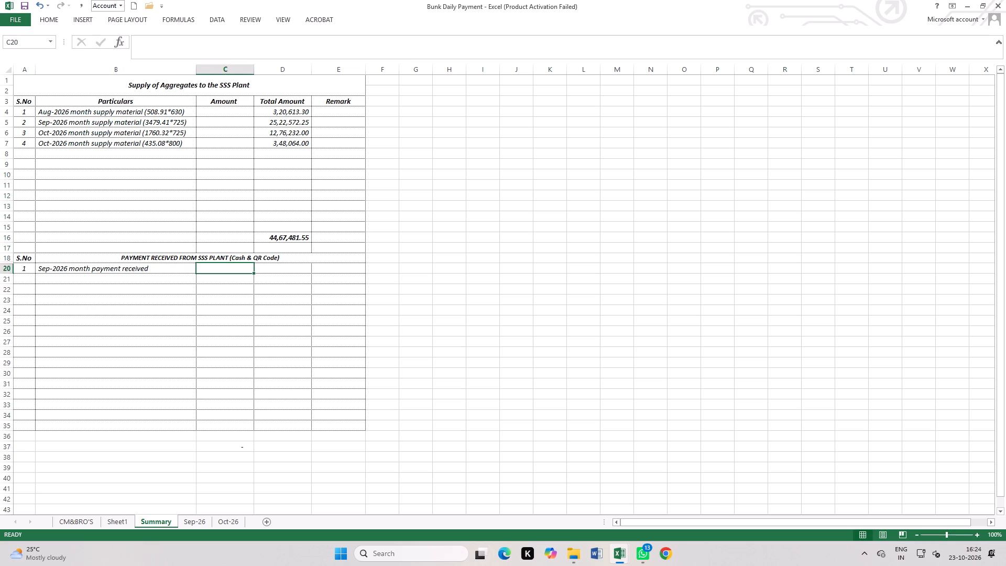
left_click(0, 267)
key("ctrl+plus")
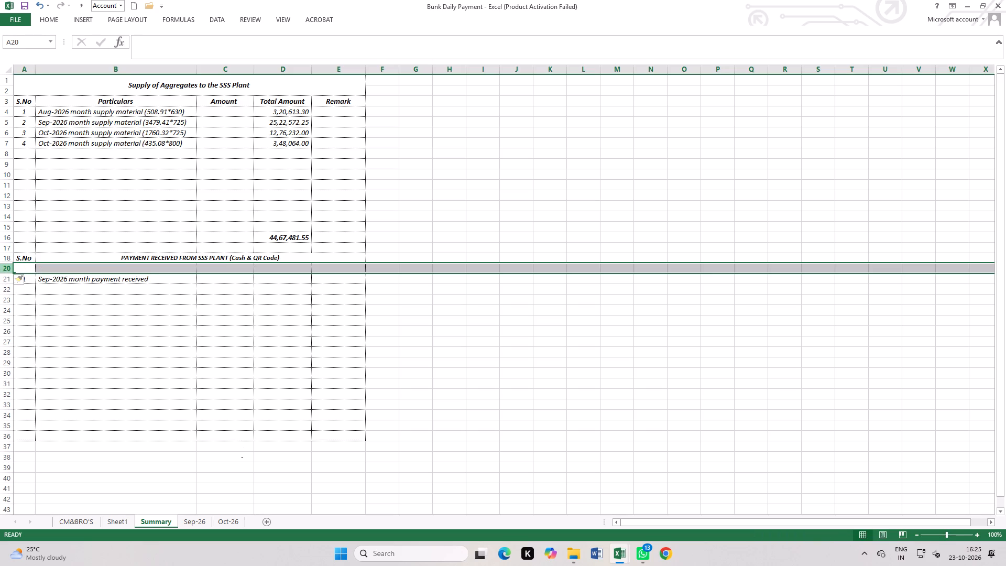
left_click(290, 326)
Turn off the filter on the Sep-26 sheet's payment table headers.
left_click(230, 284)
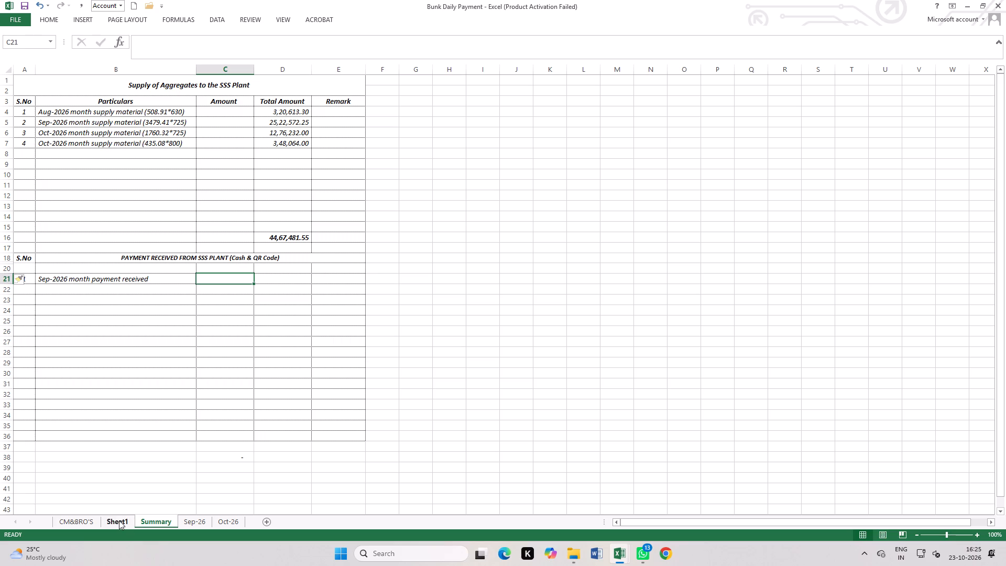
left_click(196, 520)
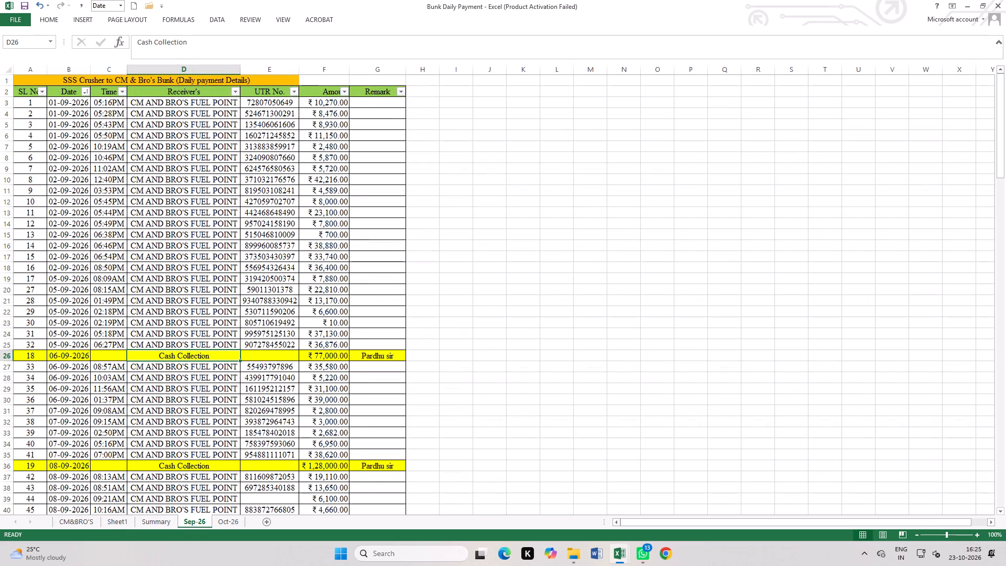
left_click(215, 20)
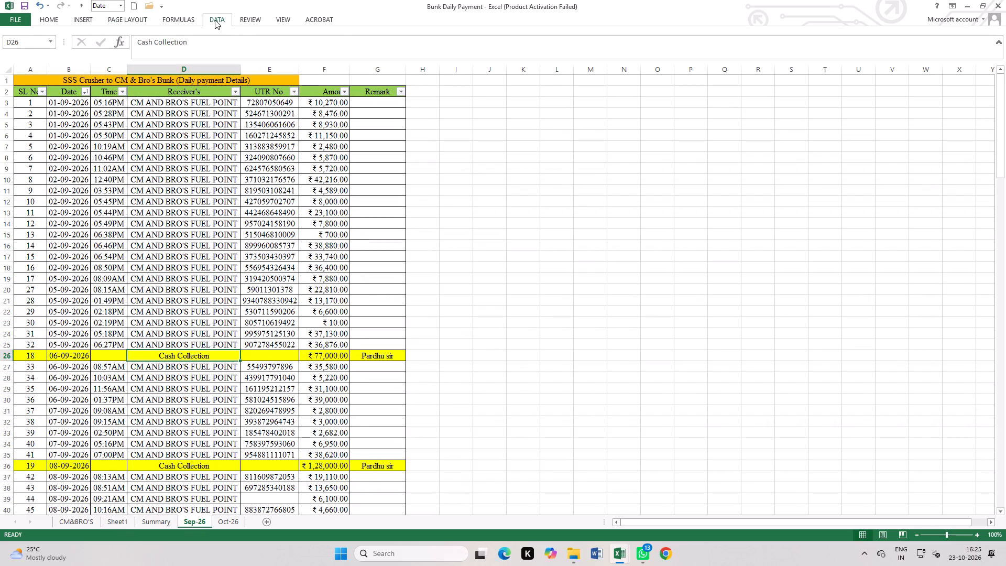
left_click(283, 40)
left_click(577, 271)
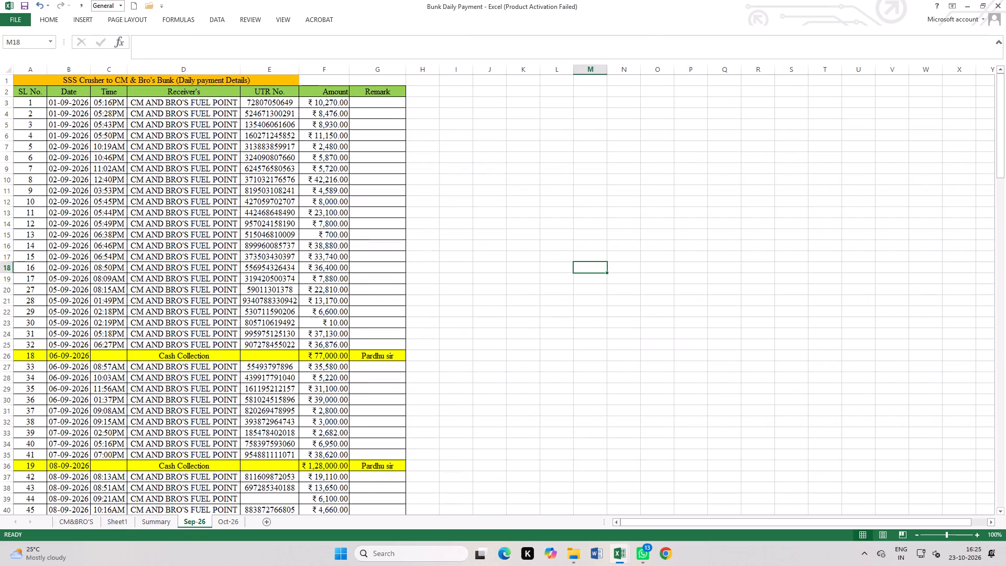
Check the sum of Sep-26 amounts F3 to F163 and enter 2825656 in Summary cell C21 for the September payment.
left_click_drag(333, 103, 343, 493)
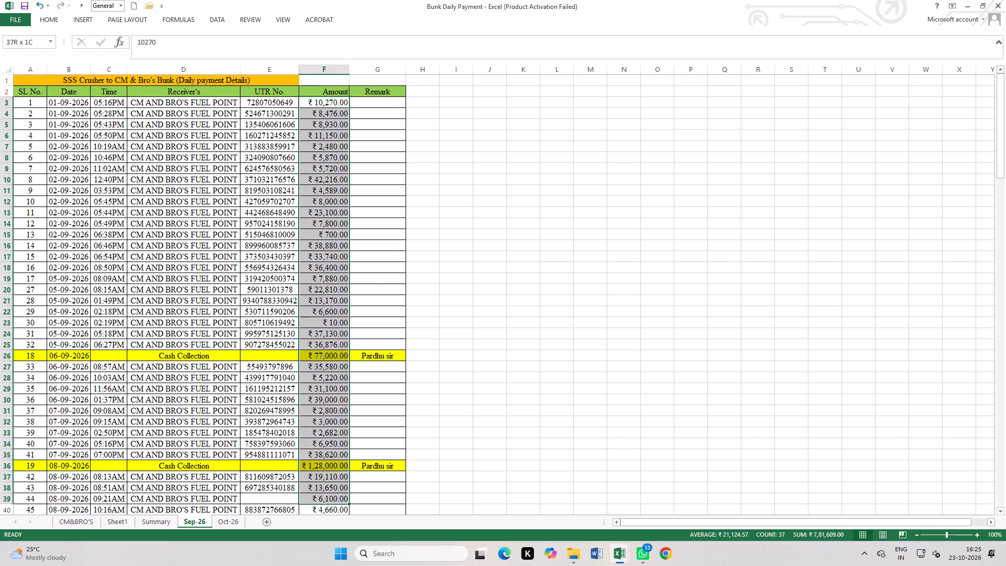
left_click_drag(343, 493, 341, 528)
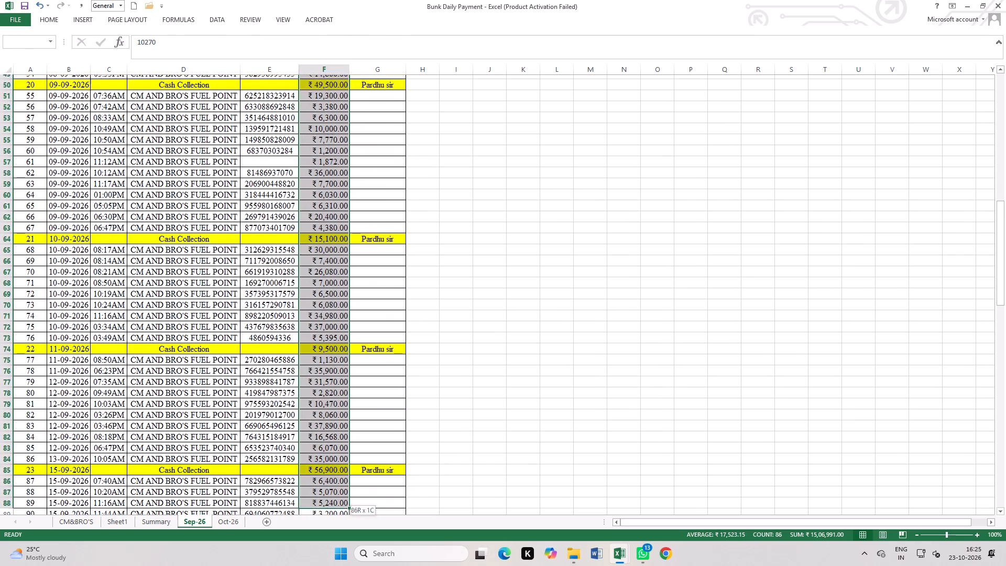
left_click_drag(341, 528, 336, 565)
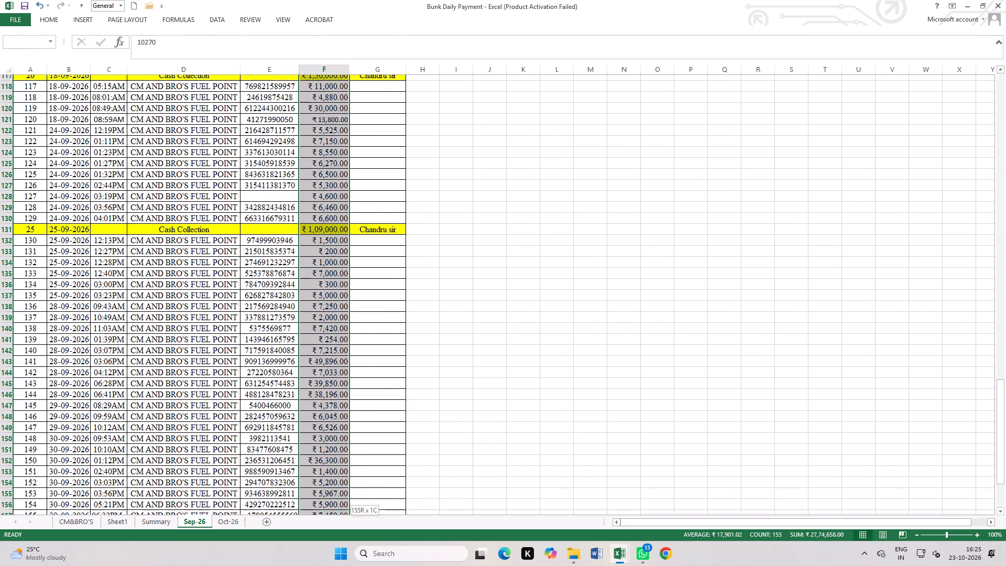
left_click_drag(336, 565, 334, 488)
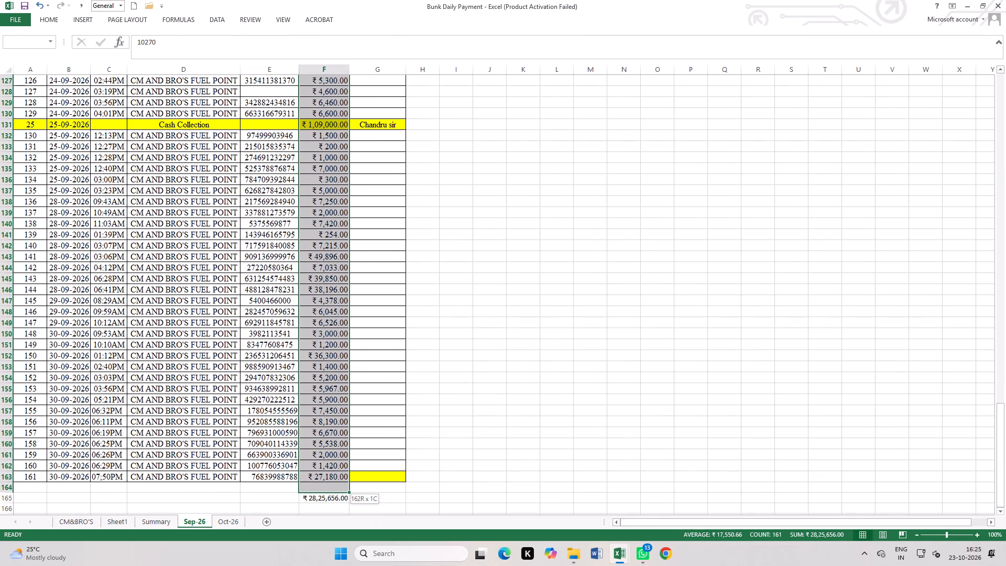
left_click_drag(334, 488, 334, 482)
left_click(164, 519)
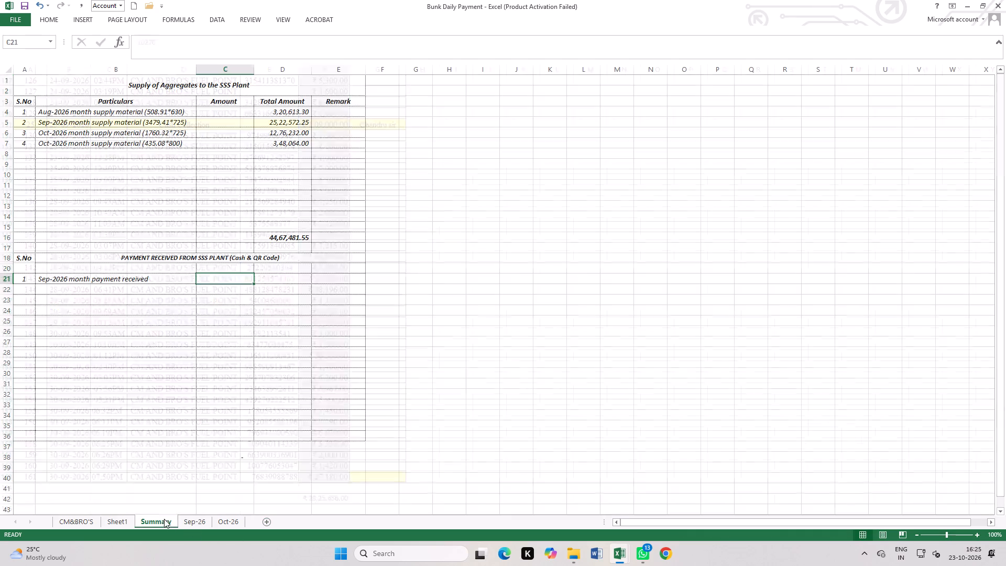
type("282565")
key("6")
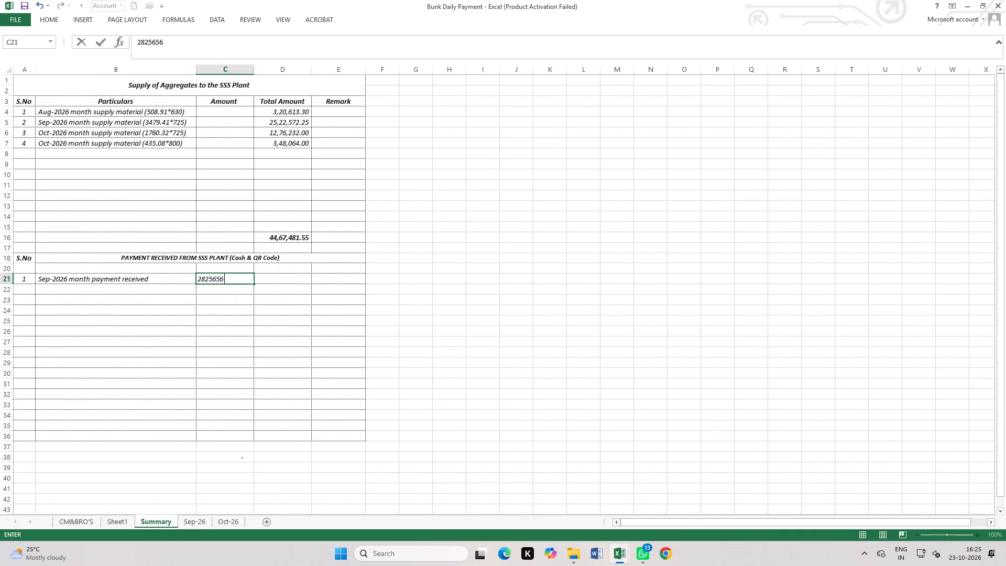
left_click(313, 412)
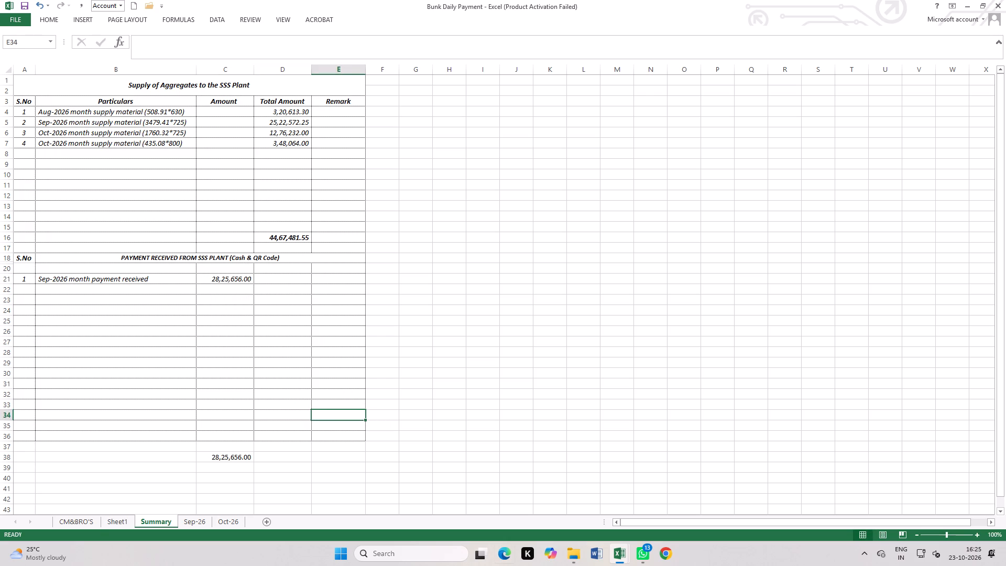
Look through the other sheets, examining the Oct-26 and Sep-26 payment entries.
left_click(118, 526)
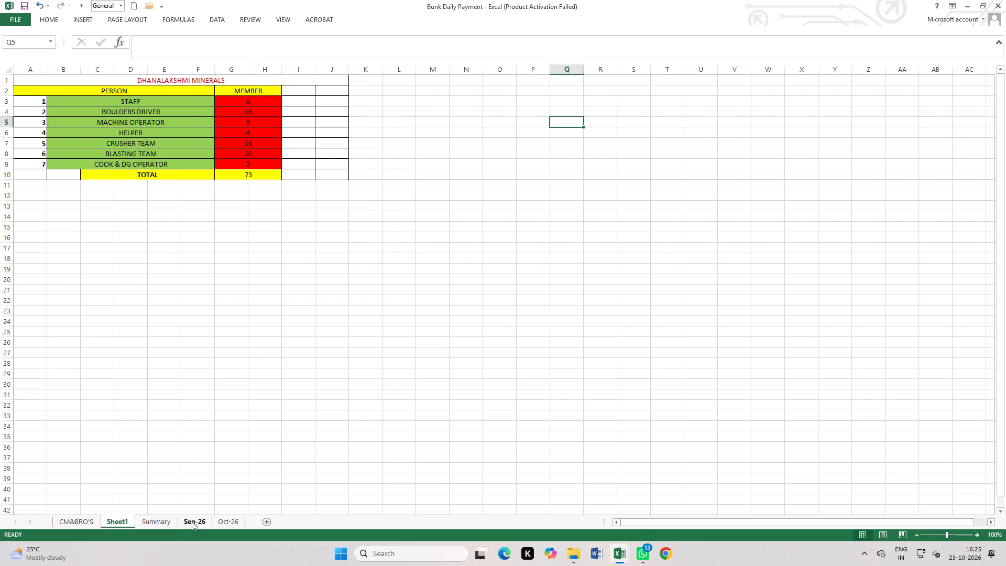
left_click(192, 521)
left_click(224, 523)
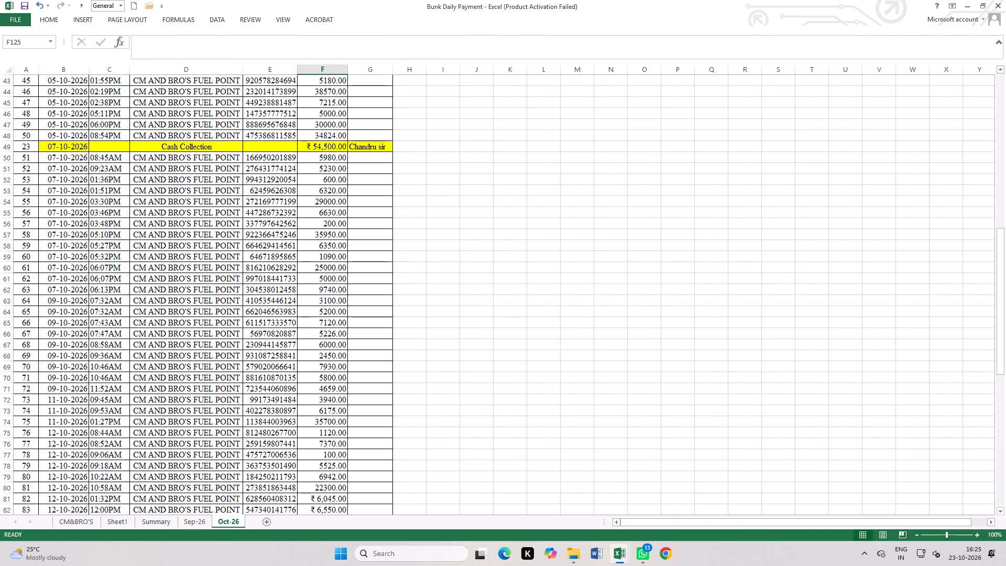
scroll(289, 417, "up", 5)
scroll(246, 422, "down", 6)
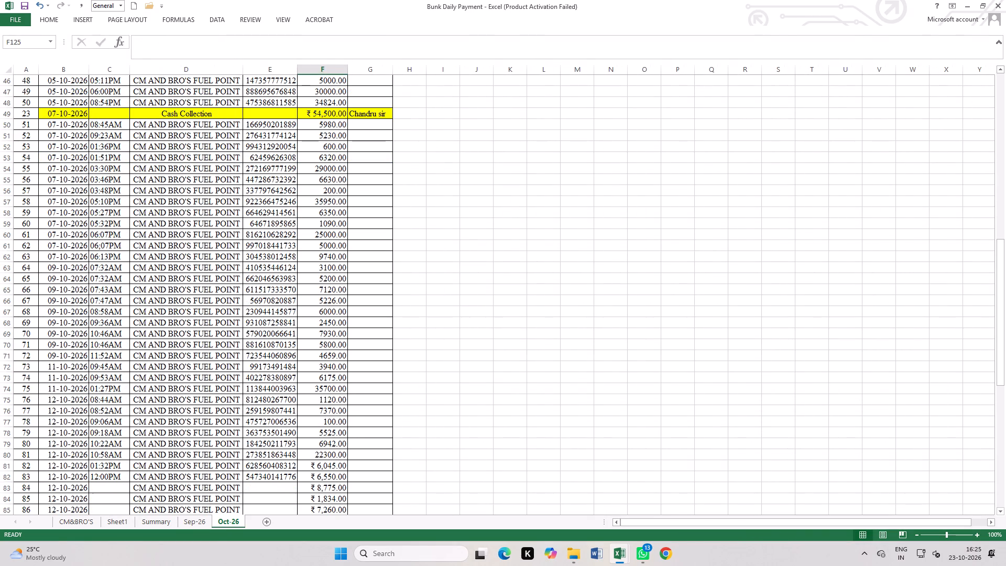
scroll(246, 422, "down", 4)
left_click(185, 523)
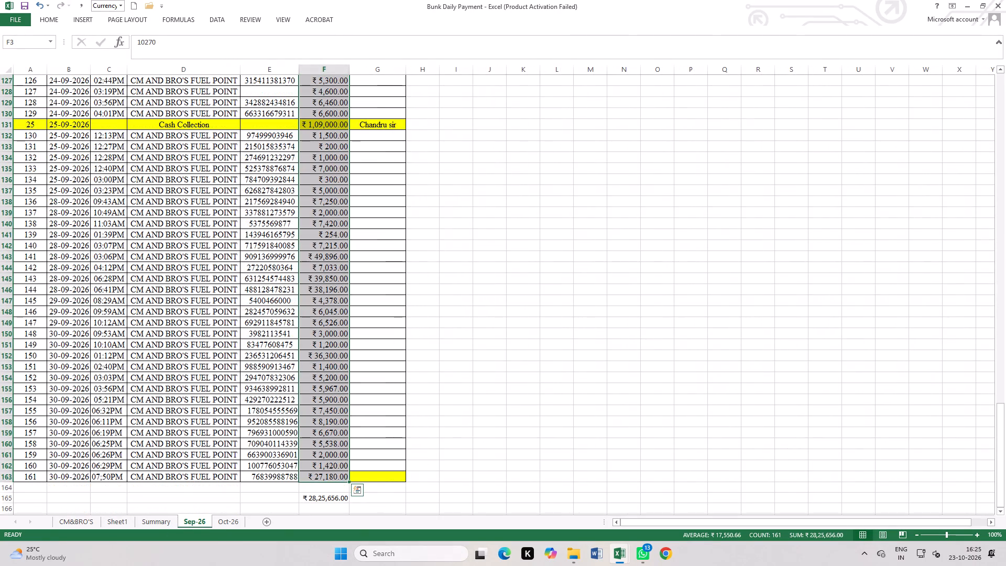
left_click(414, 414)
scroll(352, 373, "up", 10)
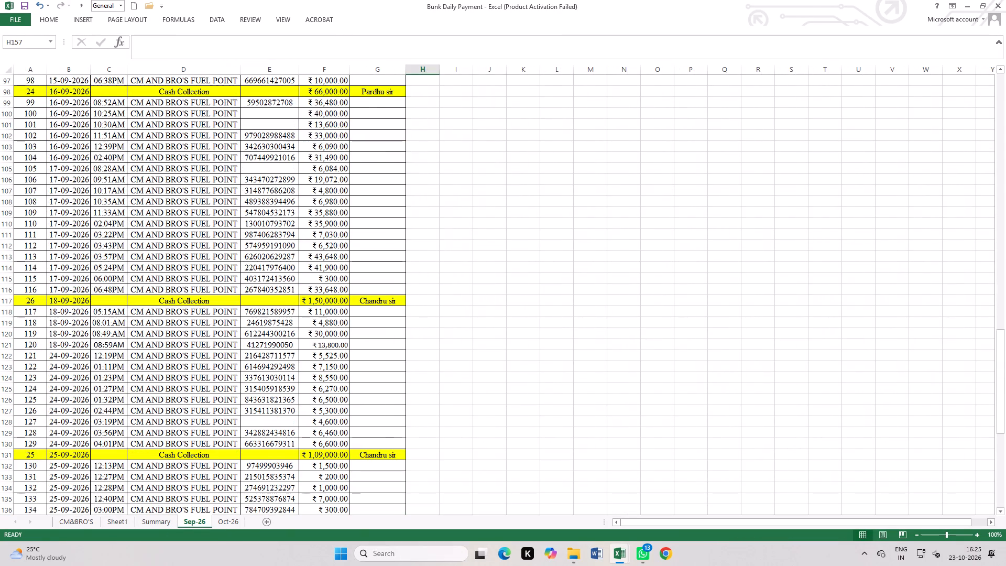
left_click(85, 520)
left_click(117, 523)
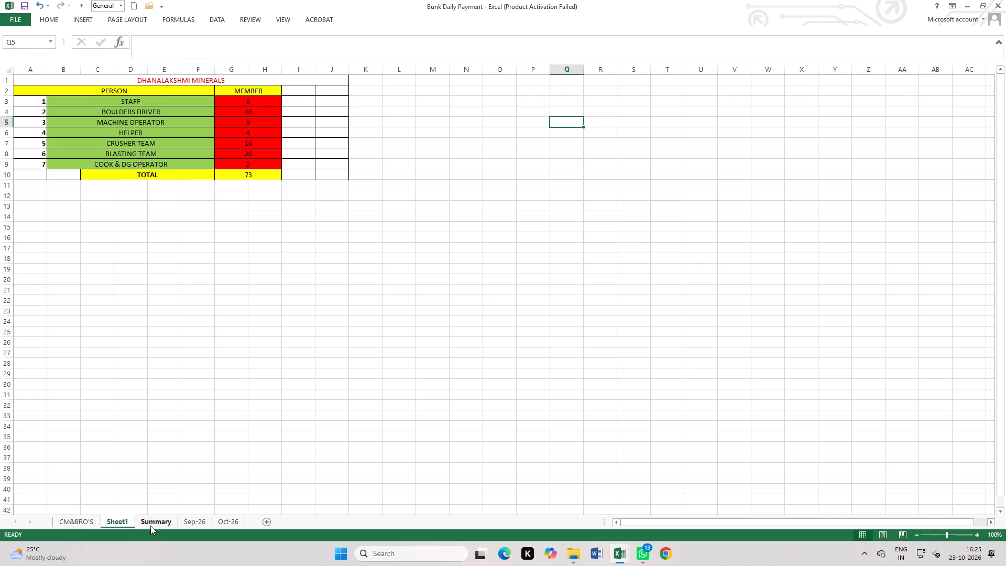
Copy the Summary sheet's September payment description down into B22 and change it to "Oct-2026 month payment received".
left_click(151, 525)
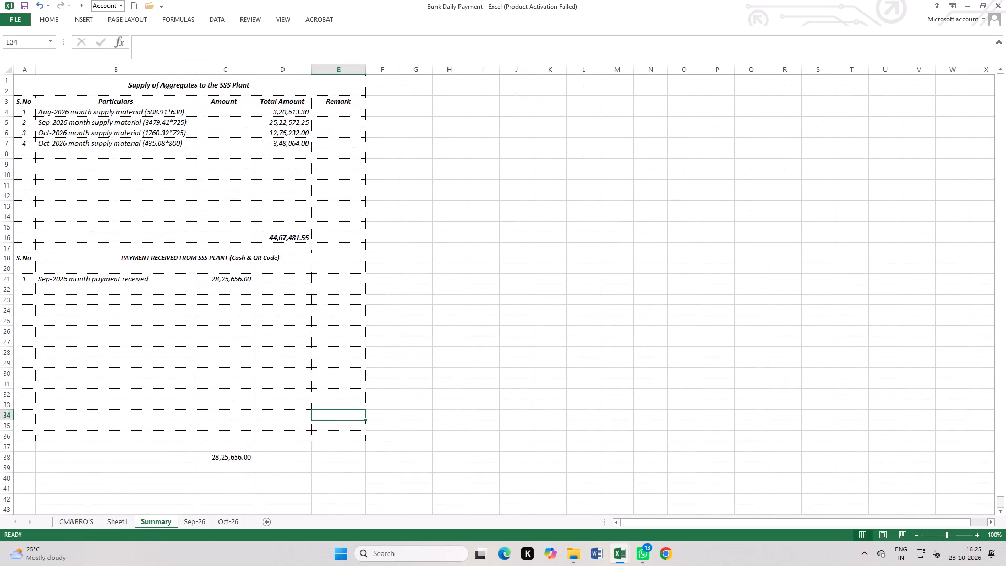
left_click(97, 291)
key("ctrl+d")
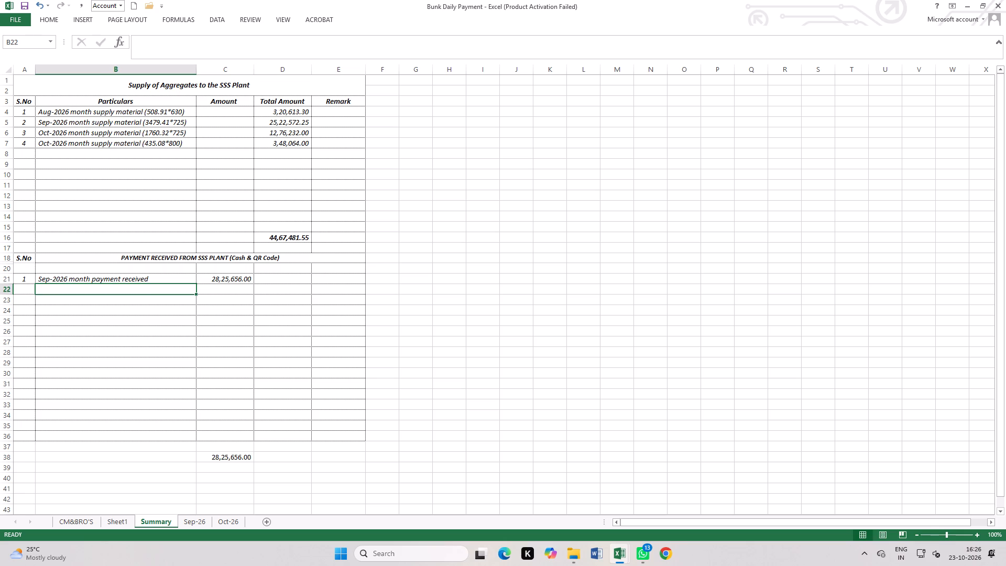
left_click(83, 334)
double_click(50, 289)
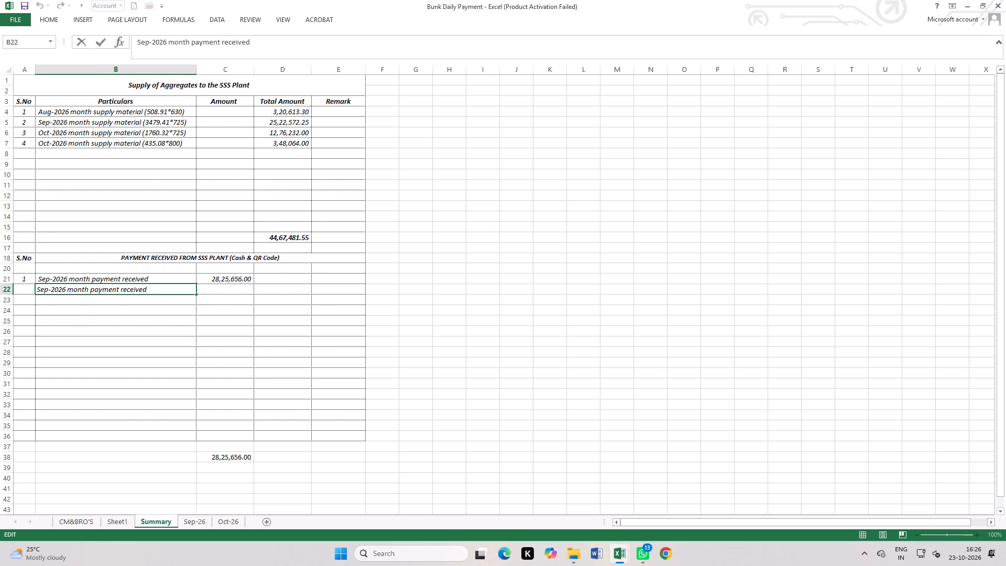
left_click(48, 292)
key("BackSpace")
key("BackSpace")
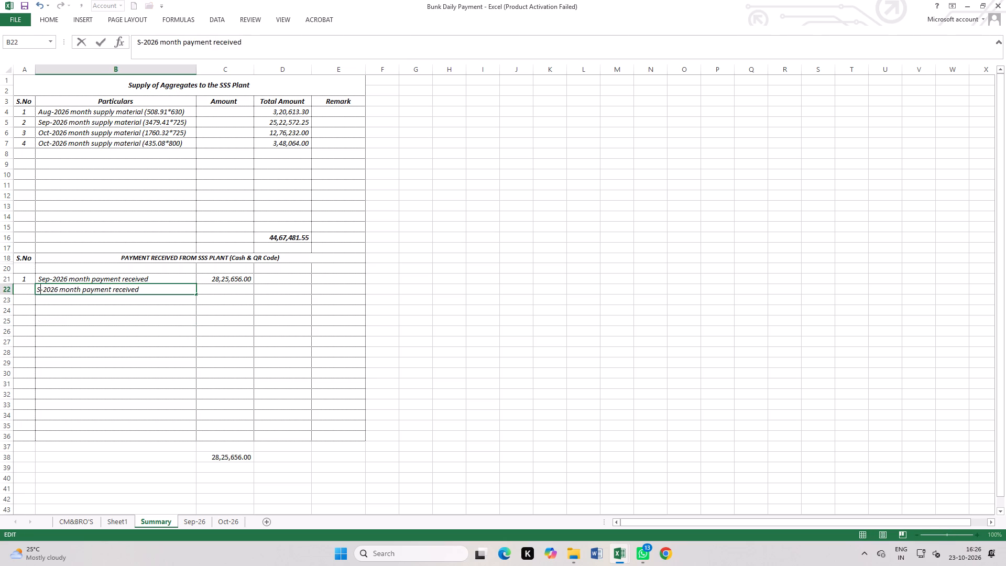
key("BackSpace")
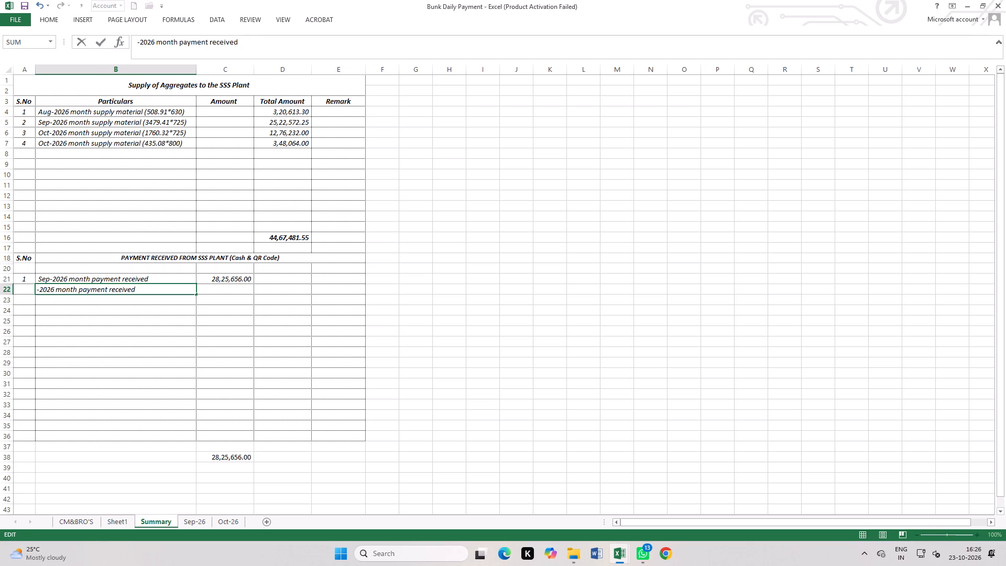
type("ct")
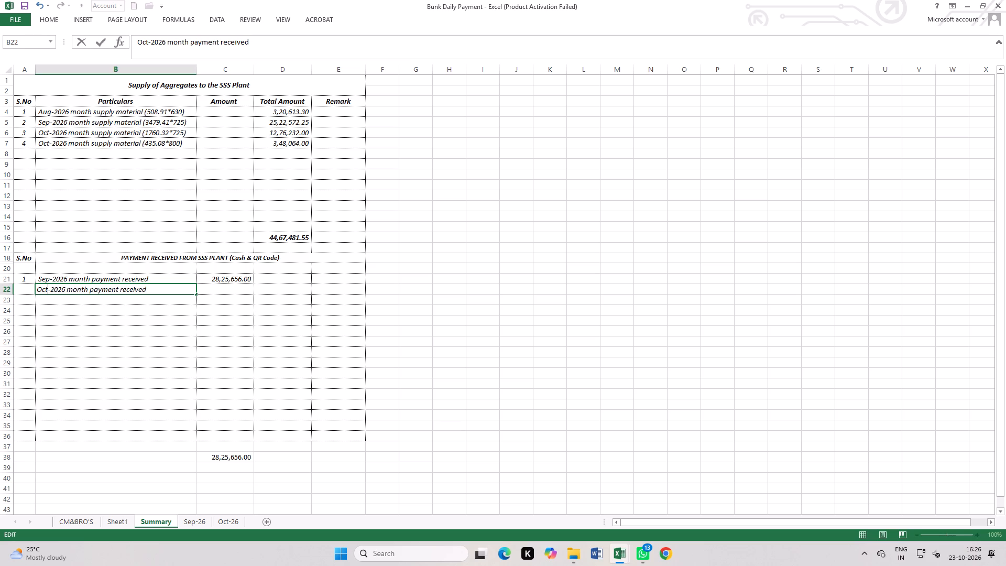
left_click(308, 367)
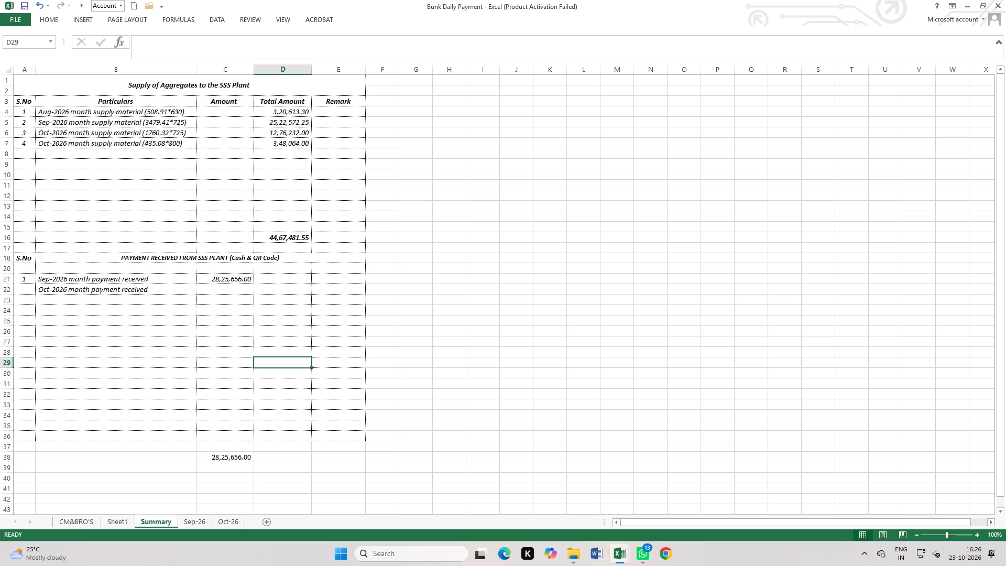
left_click(496, 317)
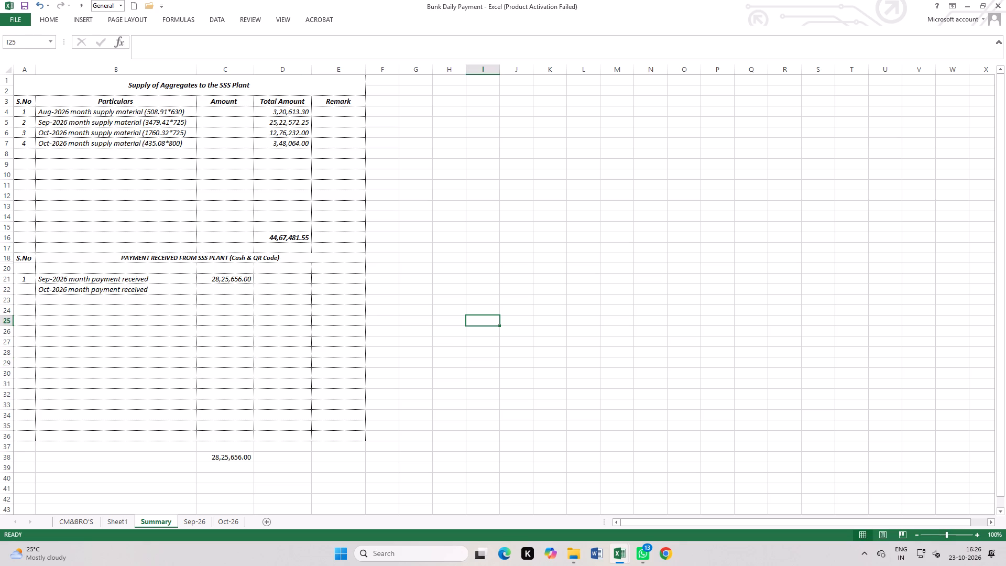
Copy the serial number from A21 down into A22, beside the October payment entry.
left_click(22, 281)
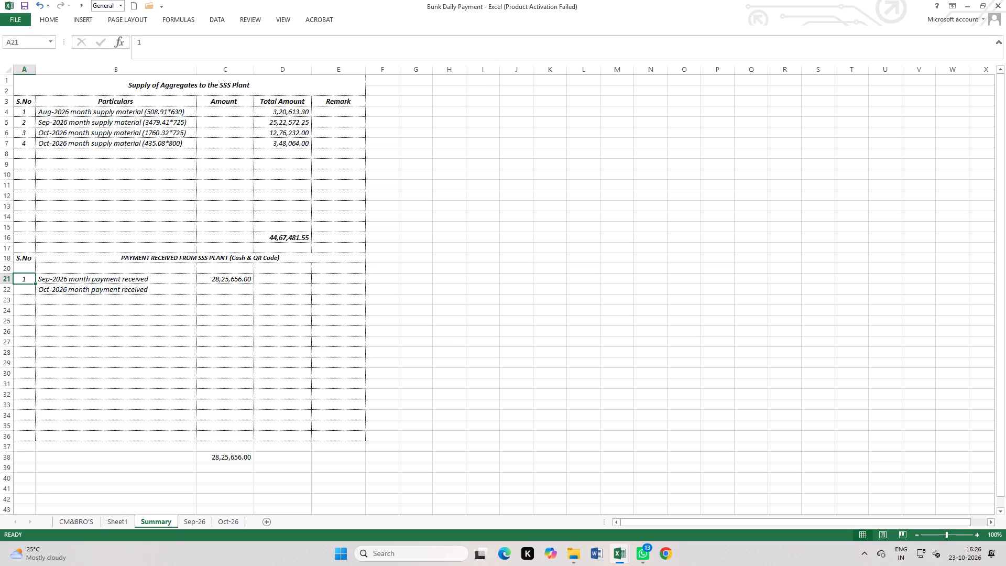
left_click_drag(35, 284, 35, 288)
left_click(26, 289)
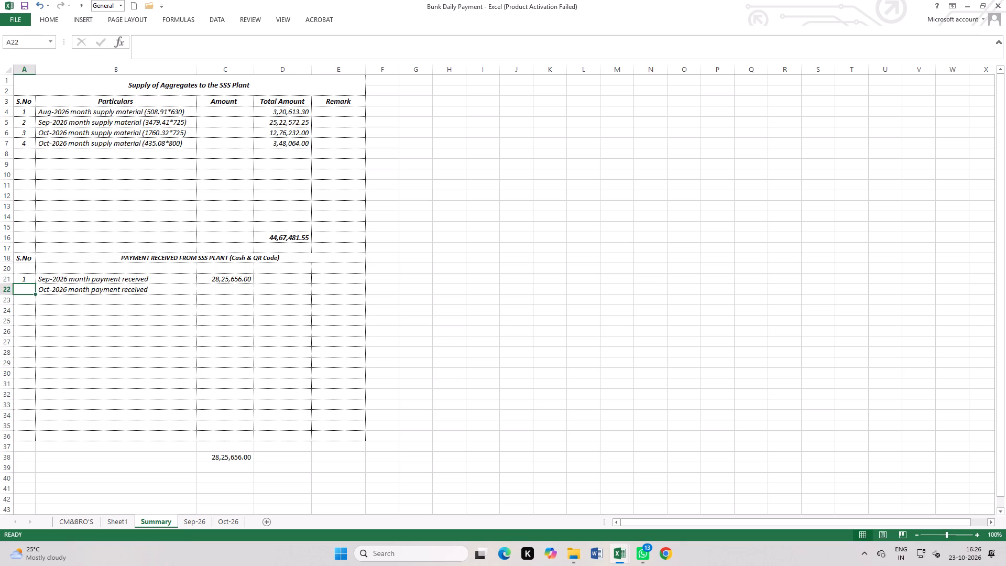
key("ctrl+d")
left_click(50, 317)
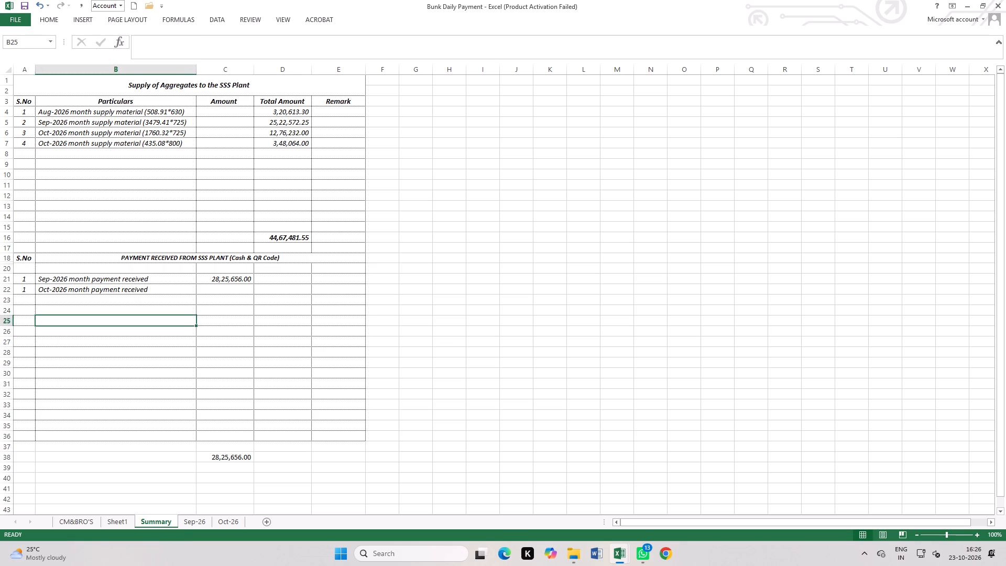
Change the October payment's serial number in Summary cell A22 to 2.
left_click(24, 291)
key("2")
left_click(196, 297)
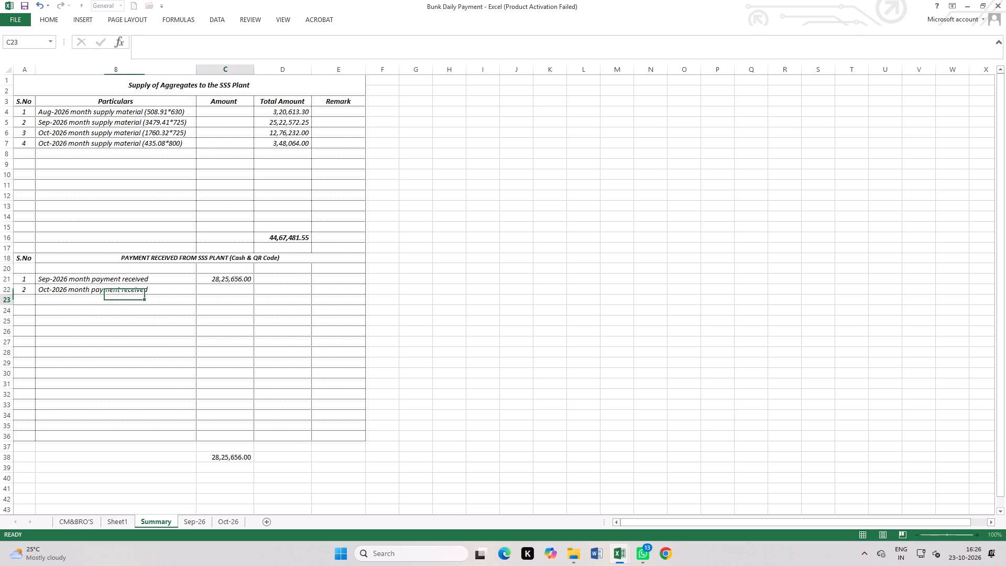
left_click(526, 325)
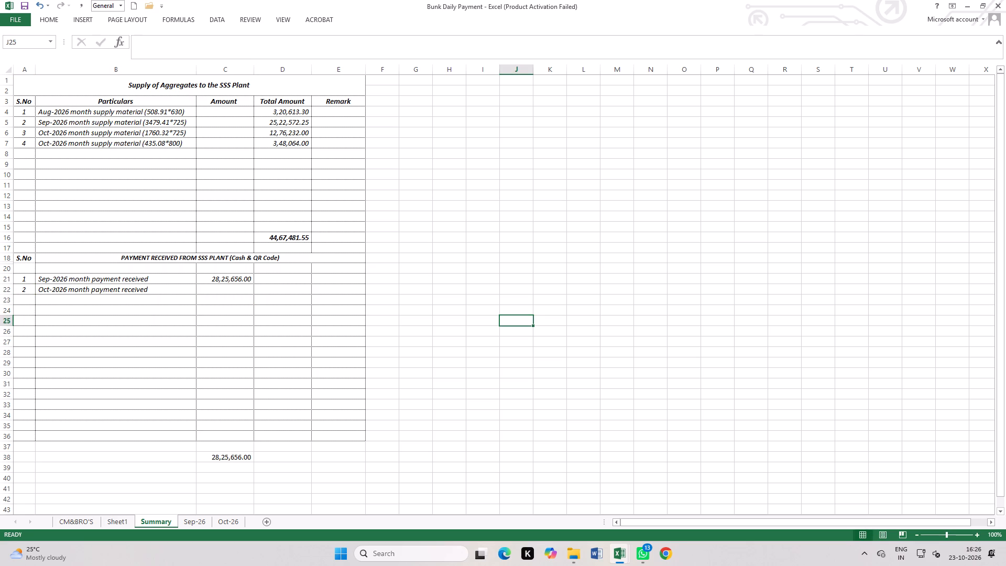
Check the sum of Oct-26 amounts F3 to F118 and enter 1656711 in Summary cell C22 for the October payment.
left_click(221, 290)
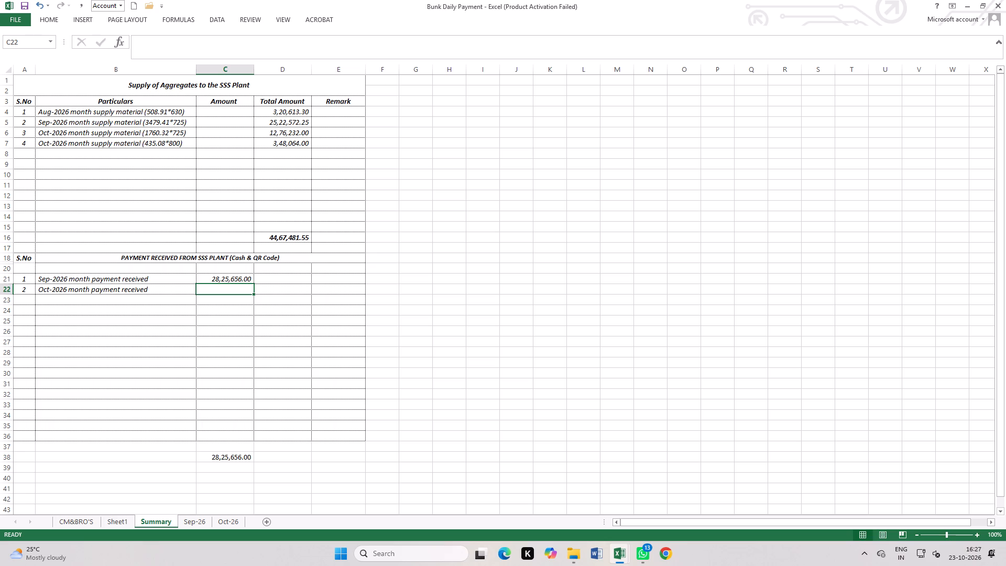
left_click(490, 362)
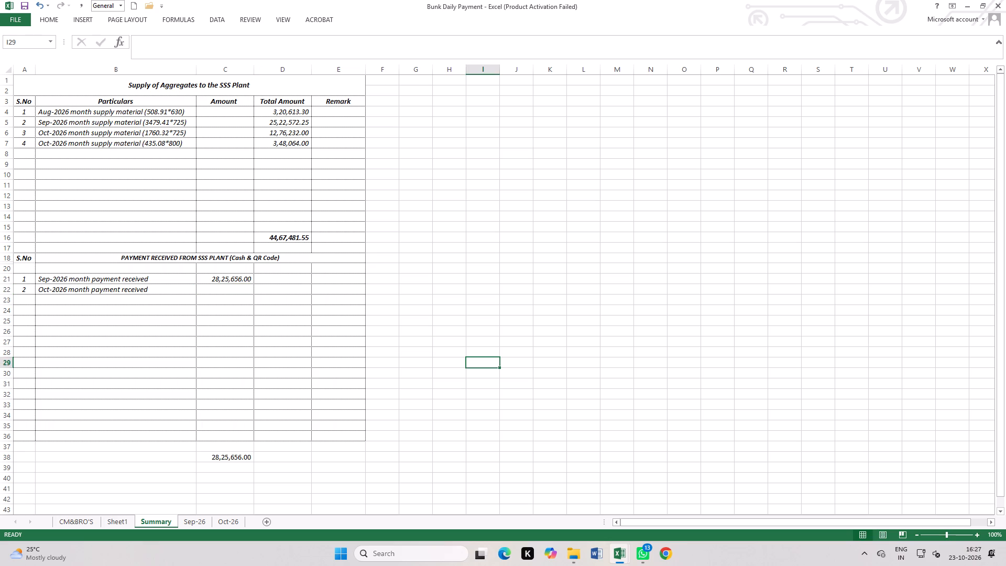
left_click(227, 288)
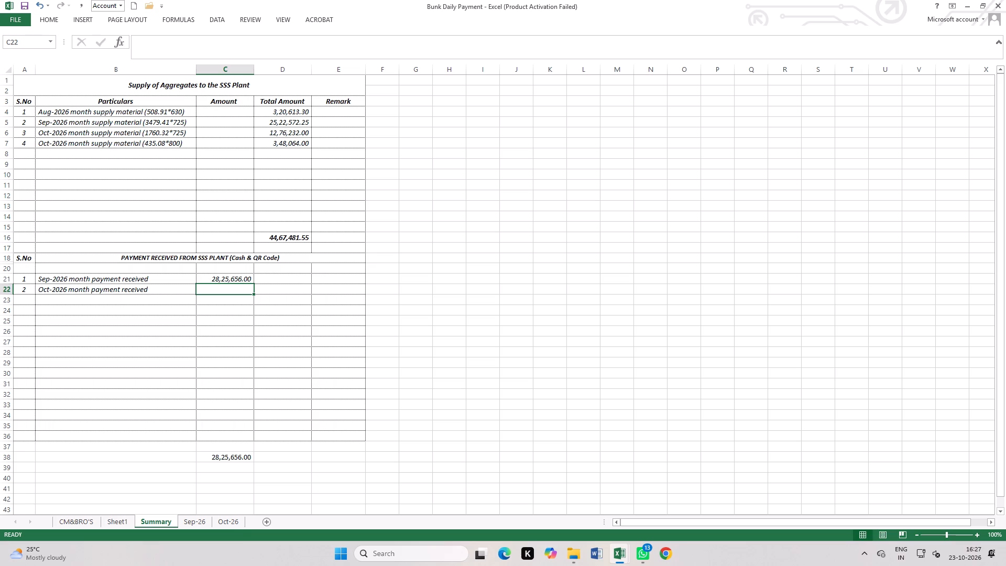
left_click(228, 518)
scroll(440, 366, "up", 6)
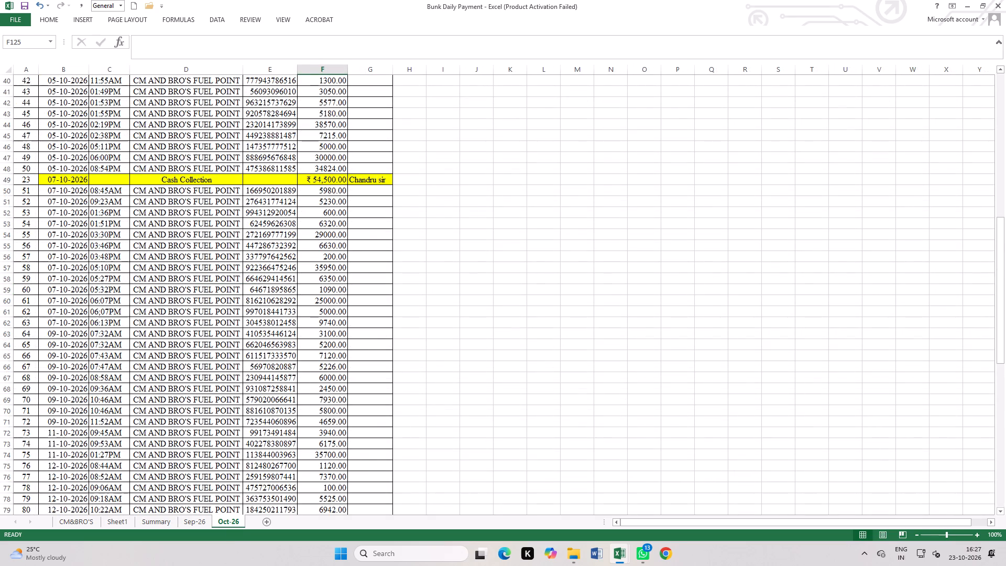
scroll(417, 371, "up", 20)
scroll(417, 371, "up", 3)
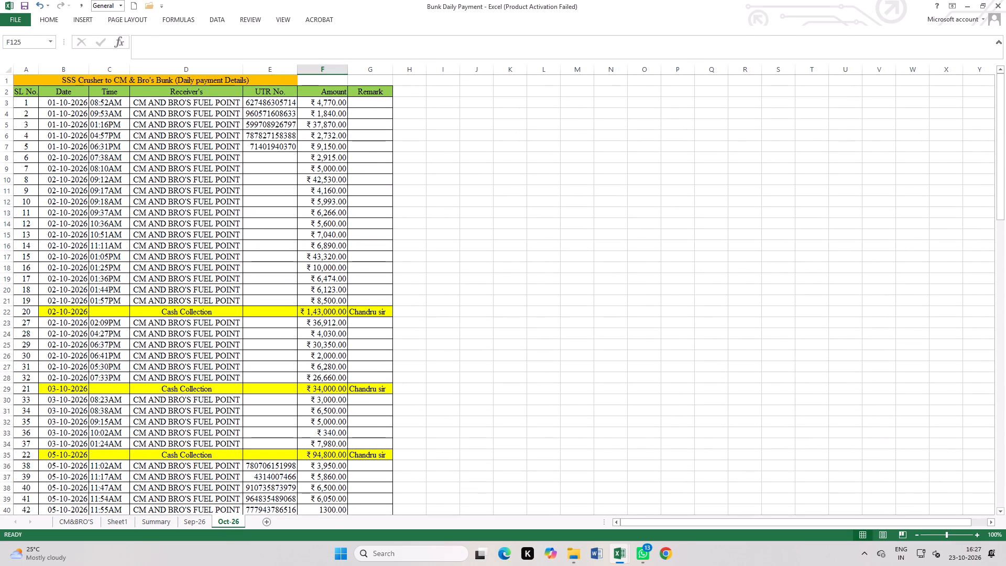
left_click_drag(327, 104, 343, 543)
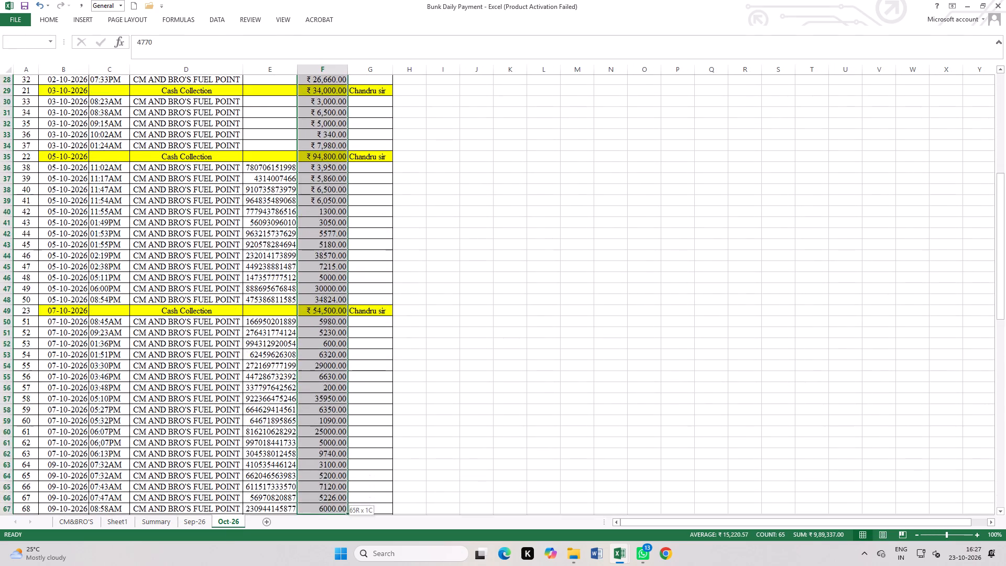
left_click_drag(343, 543, 328, 529)
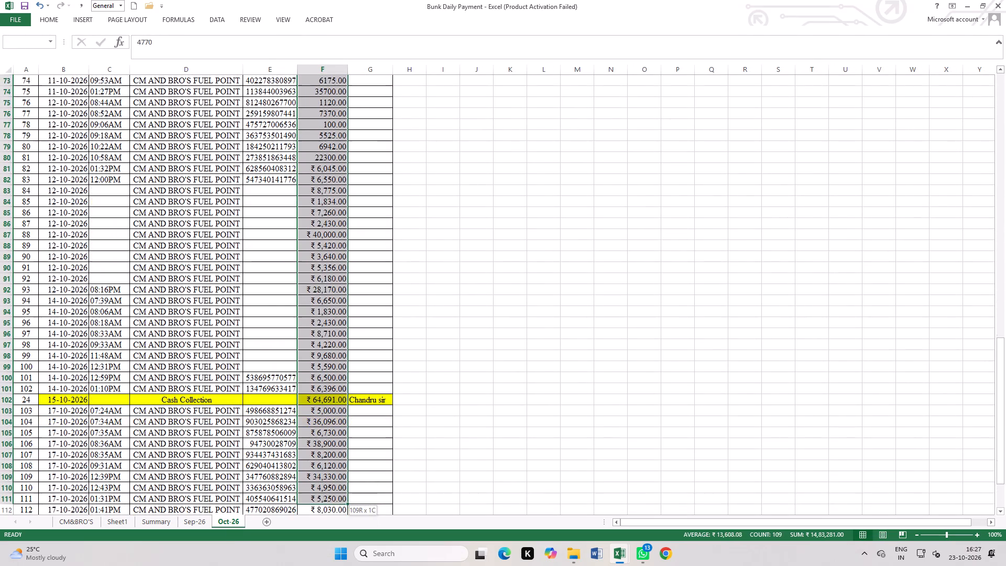
left_click_drag(328, 529, 327, 509)
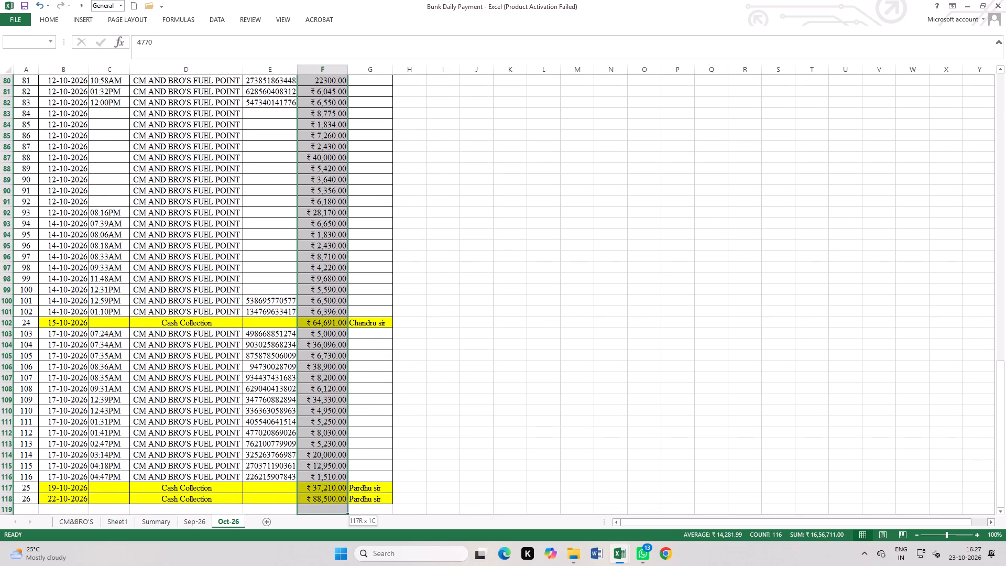
left_click_drag(327, 509, 327, 502)
scroll(340, 467, "down", 2)
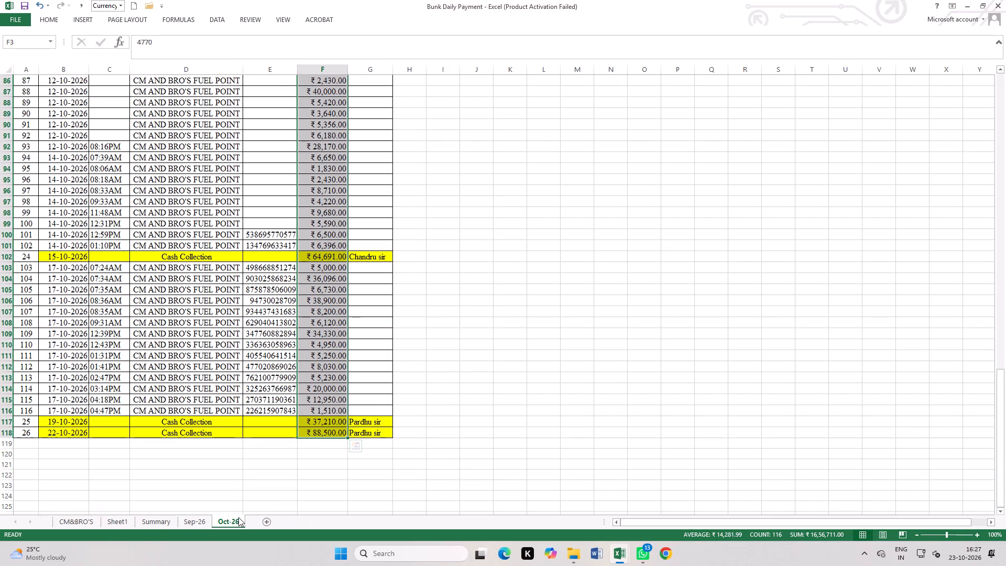
left_click(166, 526)
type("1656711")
left_click(418, 336)
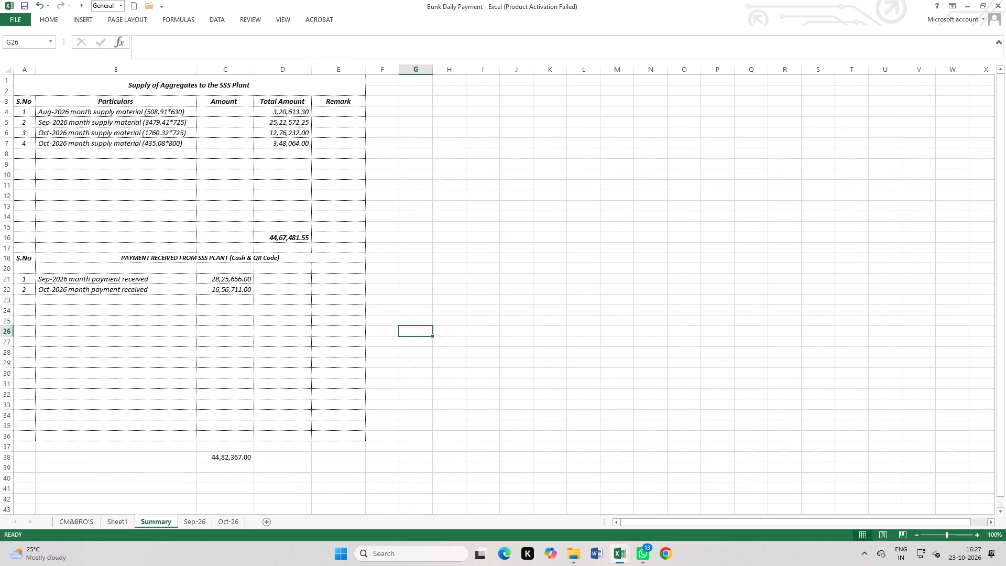
Clear the payments total formula from cell C38 below the Summary table.
scroll(318, 395, "down", 3)
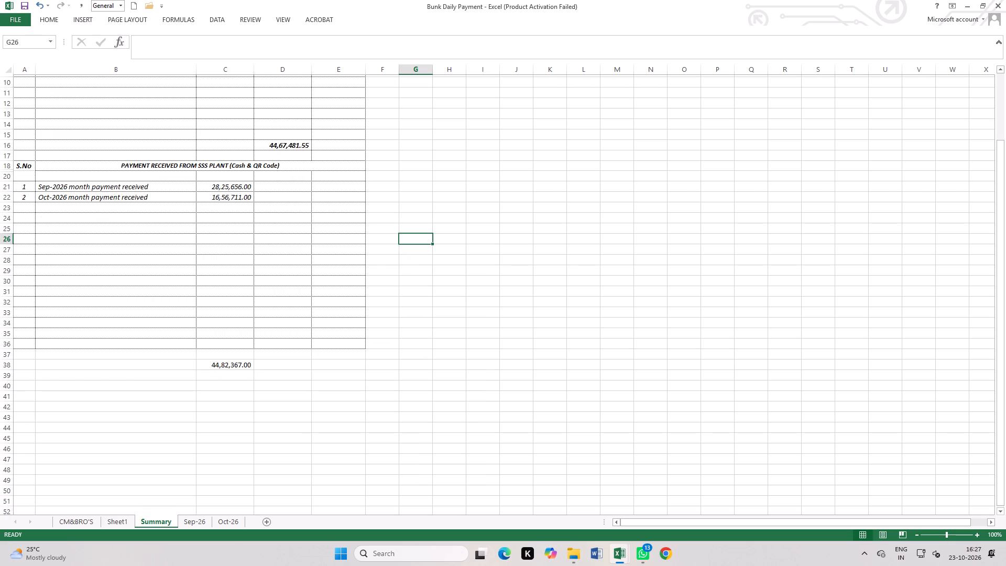
left_click(223, 362)
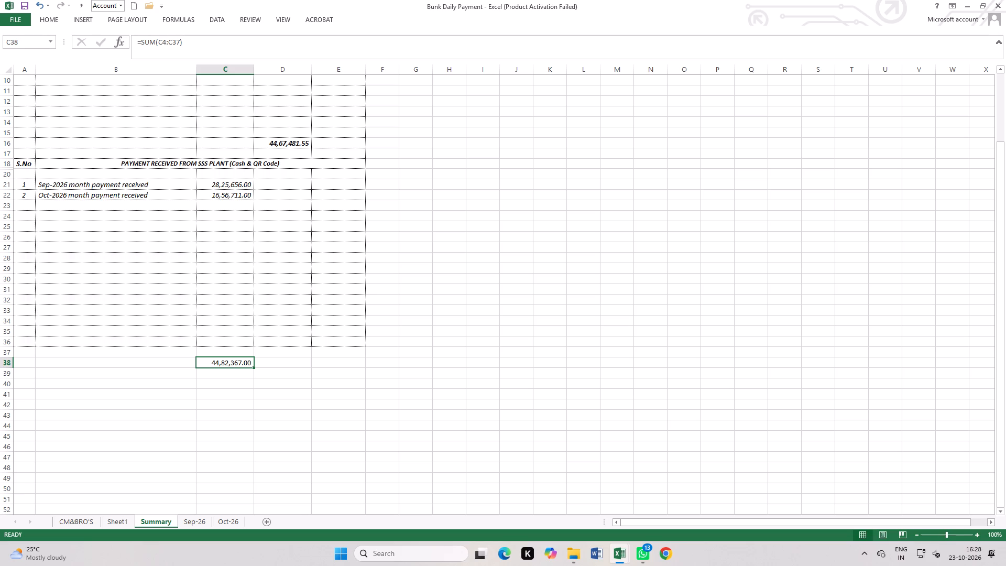
left_click(281, 393)
left_click(234, 363)
key("BackSpace")
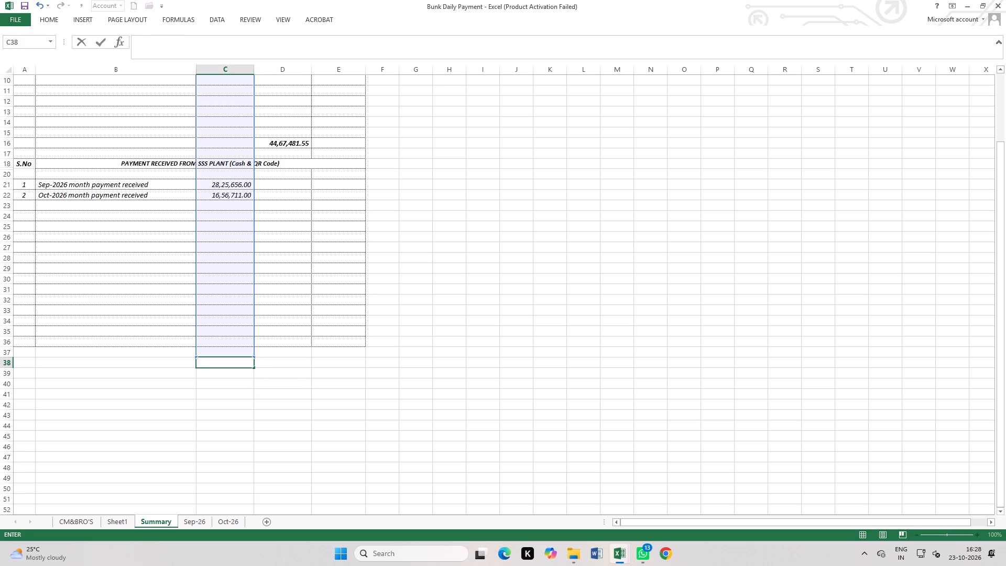
left_click(267, 364)
left_click(247, 356)
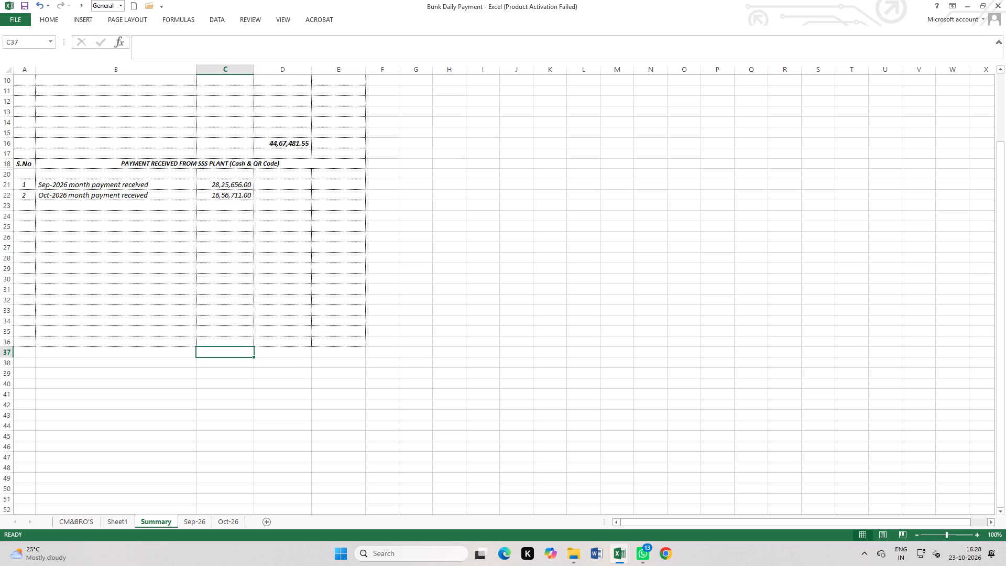
Total the received payments in cell C36 with AutoSum over C21 to C35.
left_click(242, 341)
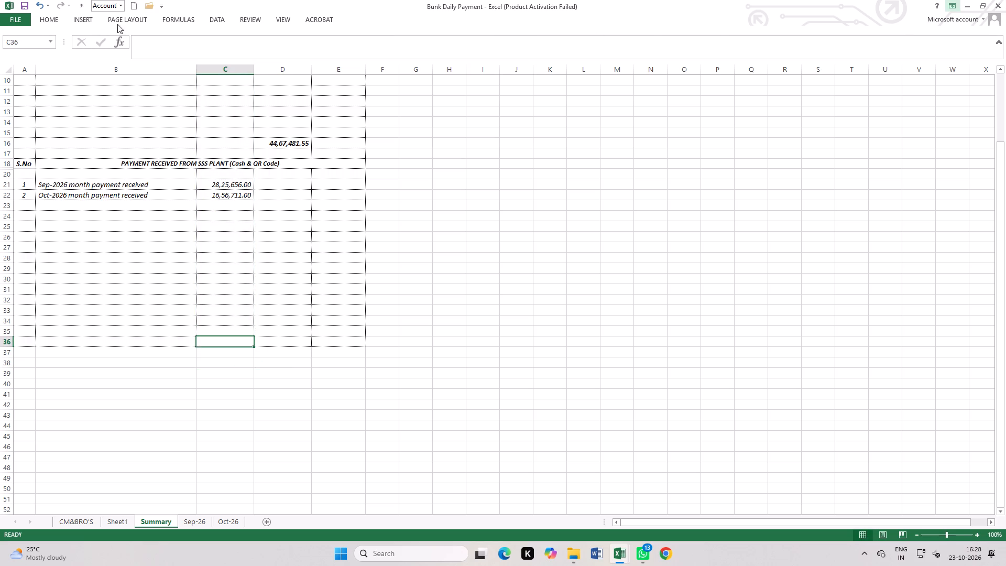
left_click(61, 18)
left_click(863, 37)
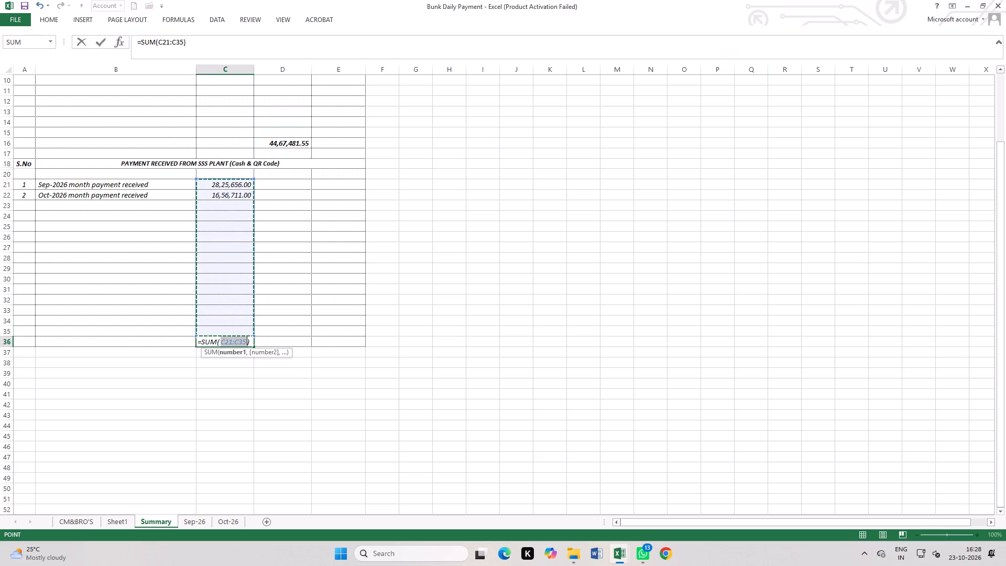
key("Return")
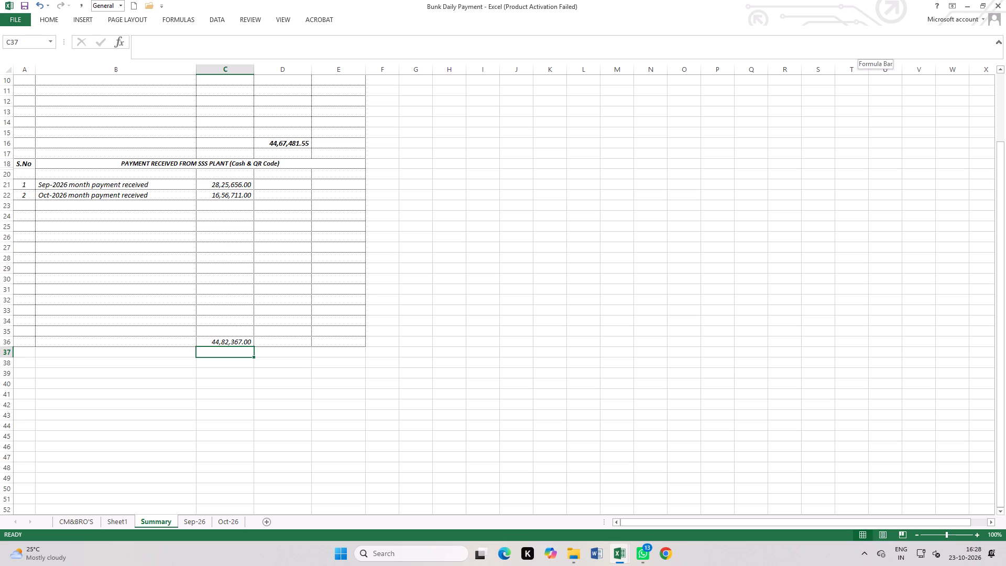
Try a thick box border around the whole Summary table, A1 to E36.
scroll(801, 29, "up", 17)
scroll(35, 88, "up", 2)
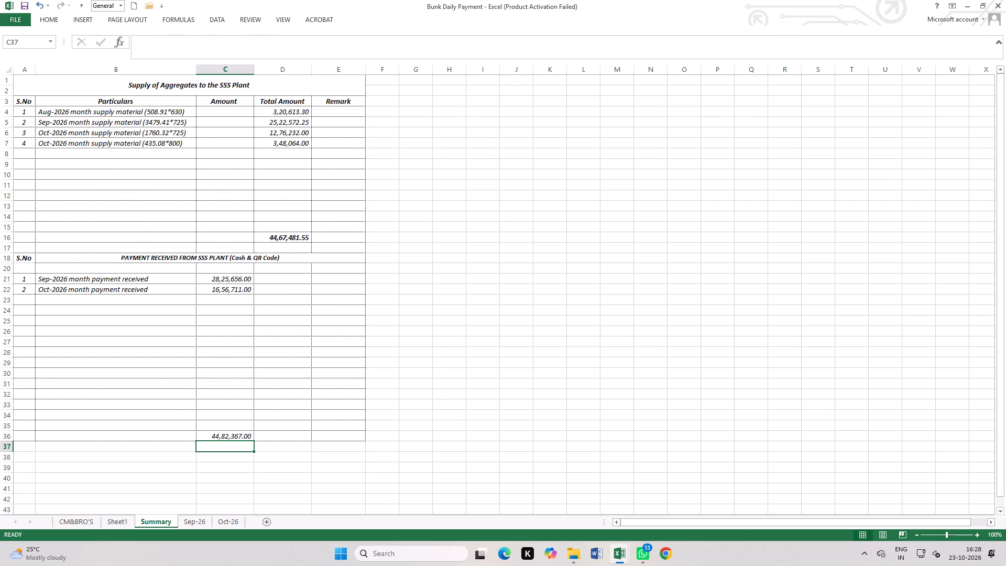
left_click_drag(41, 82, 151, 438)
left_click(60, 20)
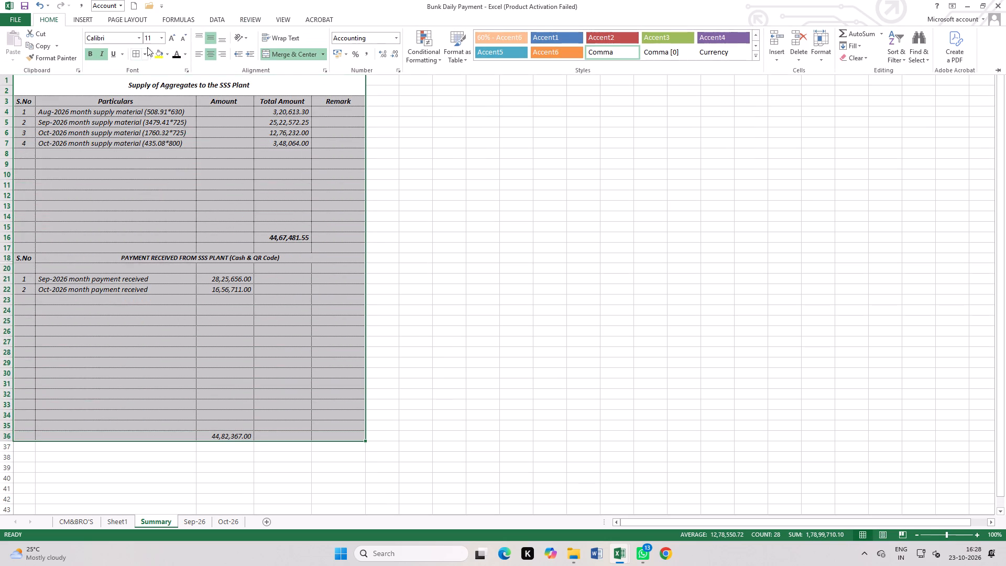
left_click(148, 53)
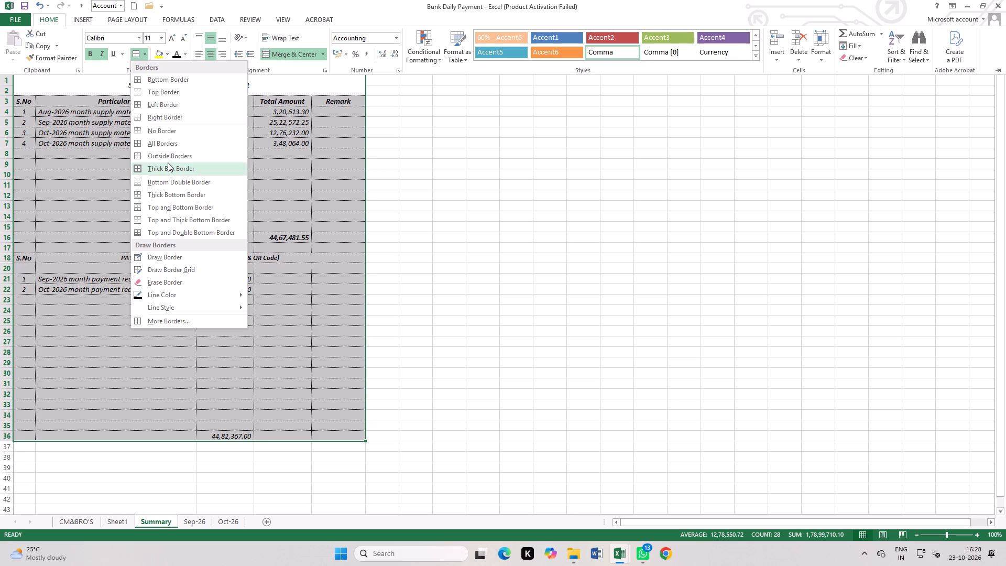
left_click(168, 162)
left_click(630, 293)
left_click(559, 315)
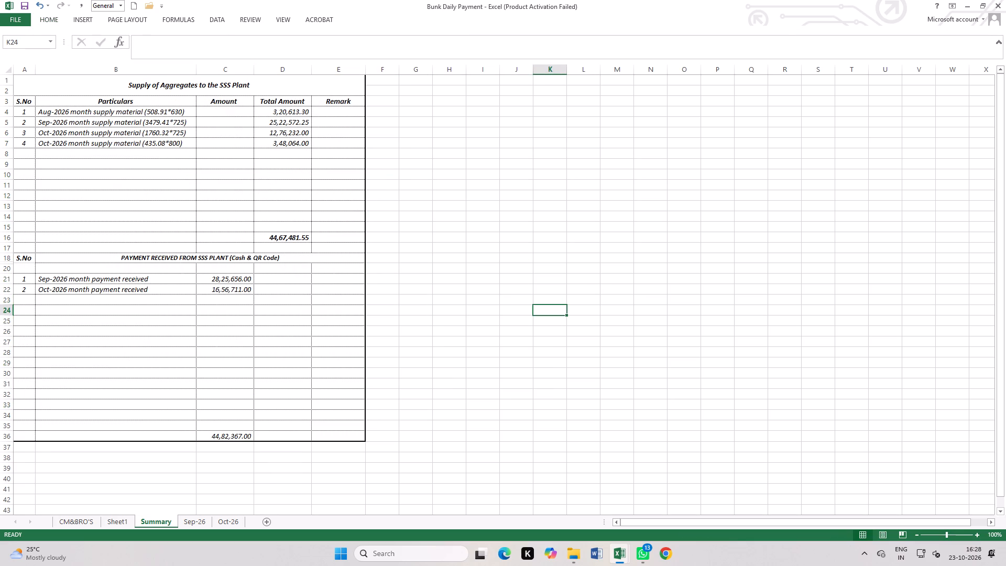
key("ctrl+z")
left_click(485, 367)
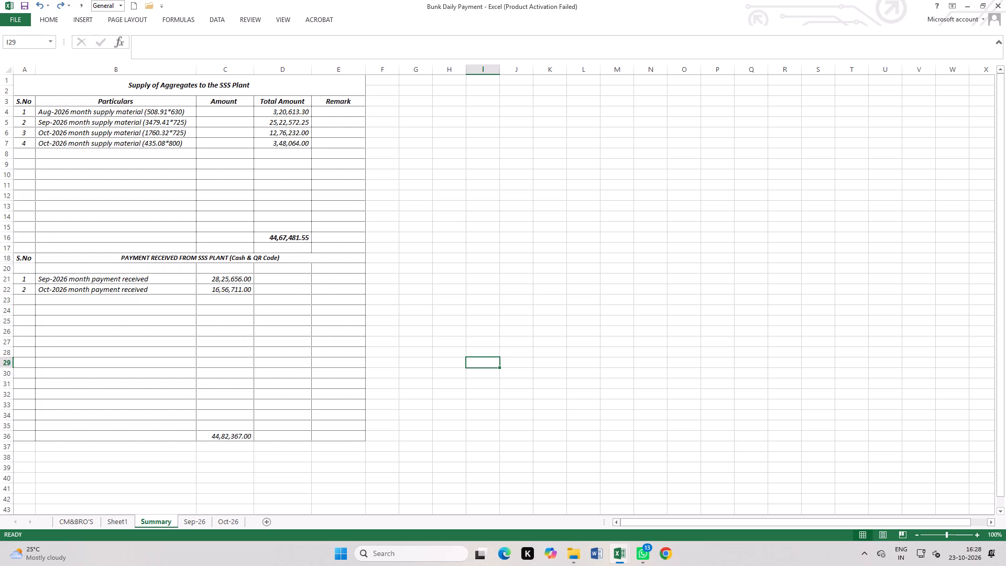
Merge and center cells B38 to D38 below the payments table.
left_click_drag(67, 458, 308, 458)
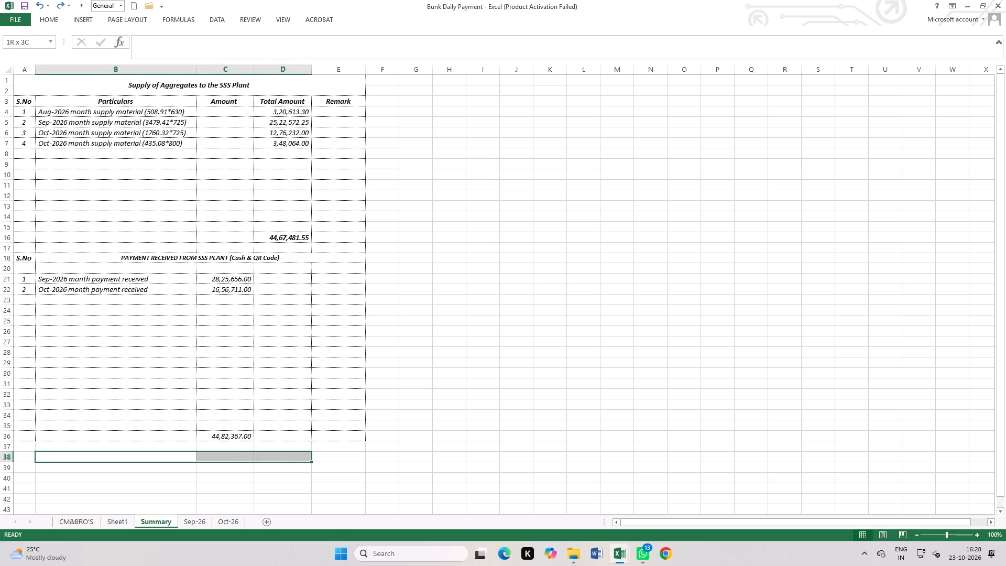
left_click_drag(308, 458, 309, 458)
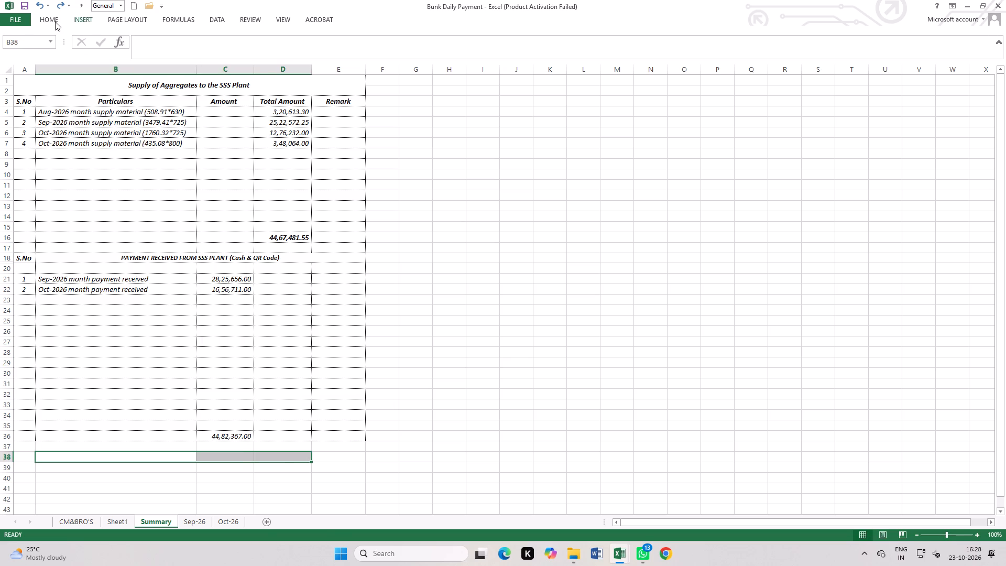
left_click(46, 17)
left_click(286, 57)
left_click(540, 355)
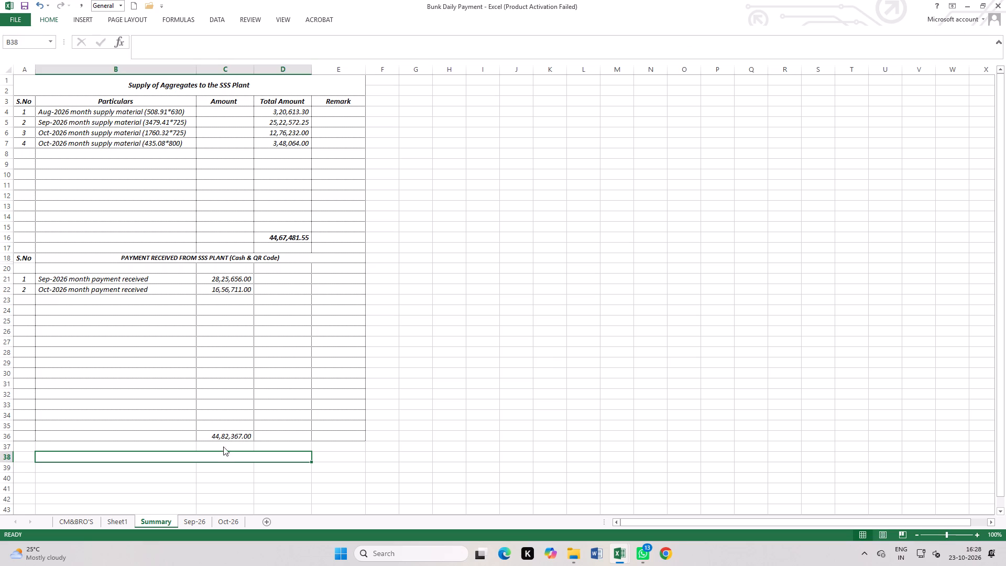
Enter the label "Total Balance Amount up to oct-2026" in the merged cell B38.
left_click(220, 460)
left_click(226, 453)
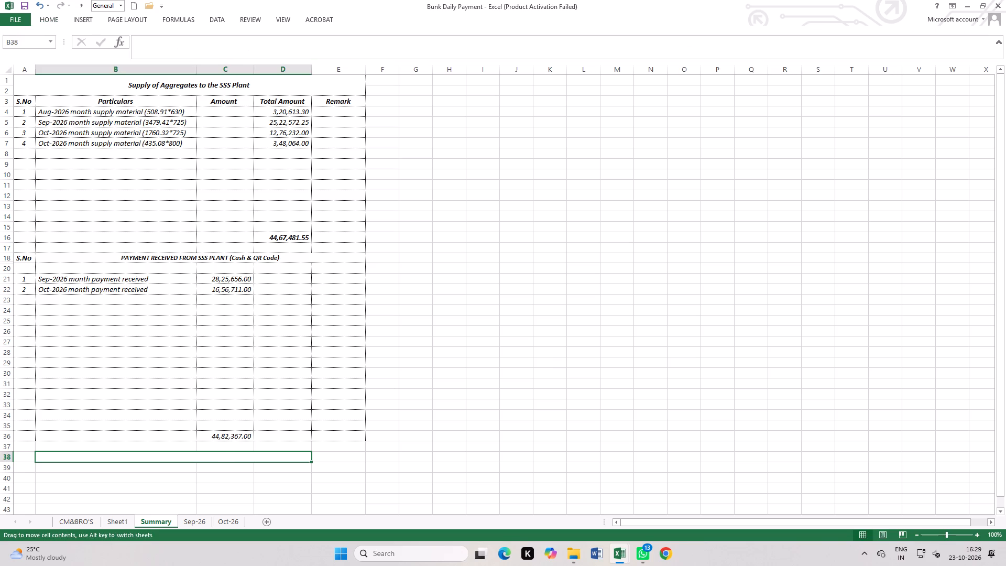
key("t")
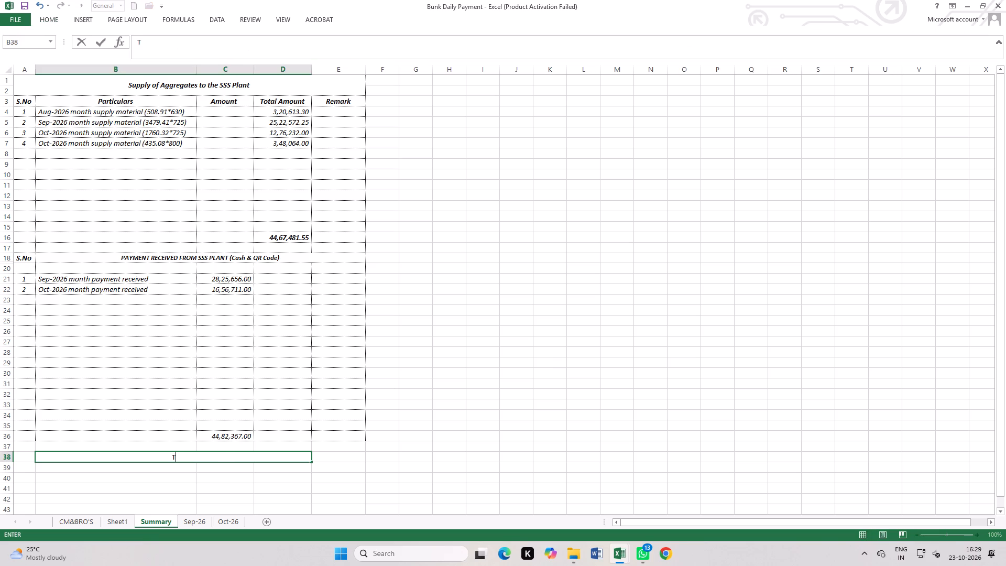
key("o")
type("tal")
key("space")
type("mount")
key("space")
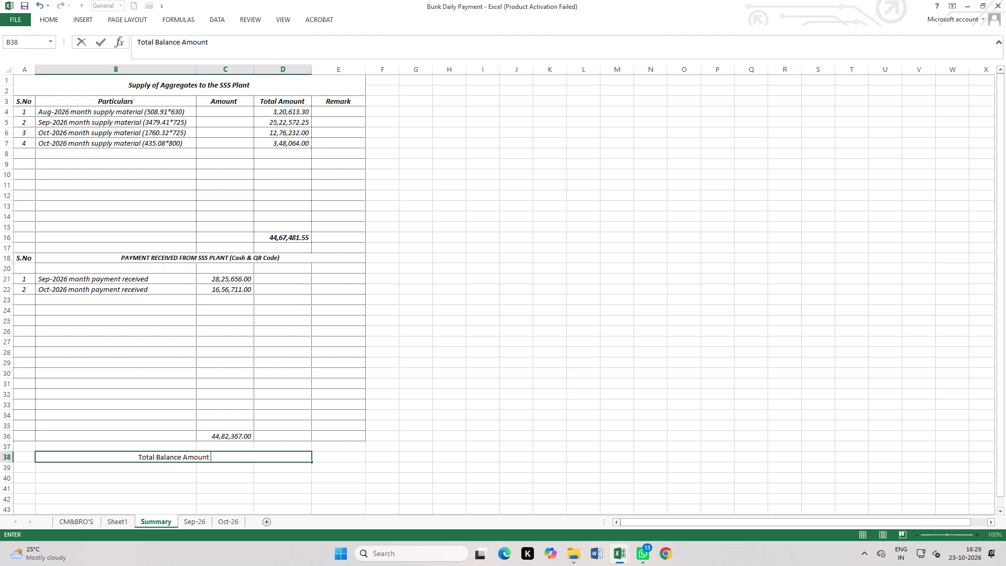
type("up to")
key("space")
type("oc")
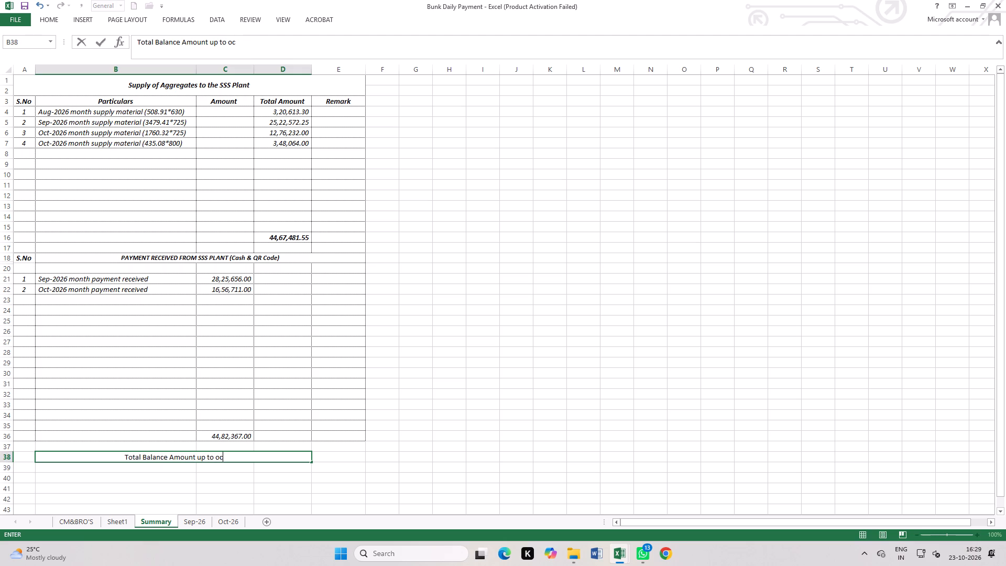
type("t-2026")
left_click(499, 460)
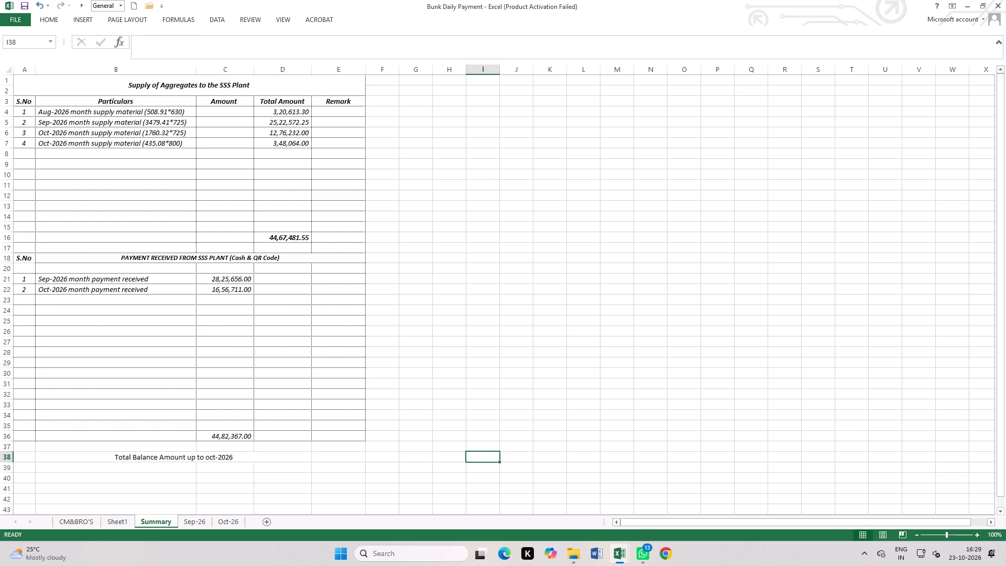
Calculate the balance in cell E38 by subtracting the payments total in C36 from the supply total in D16.
left_click(321, 457)
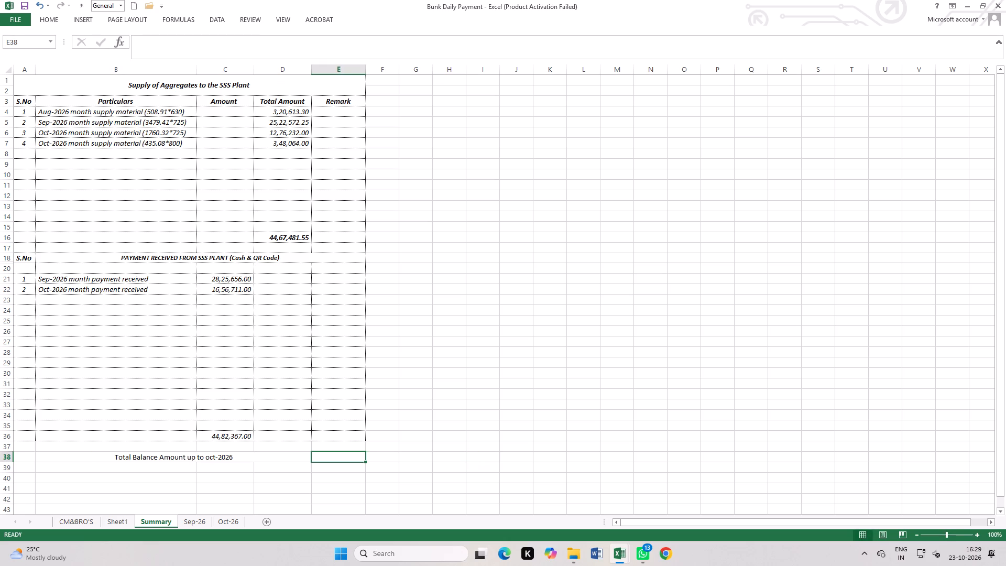
left_click(338, 436)
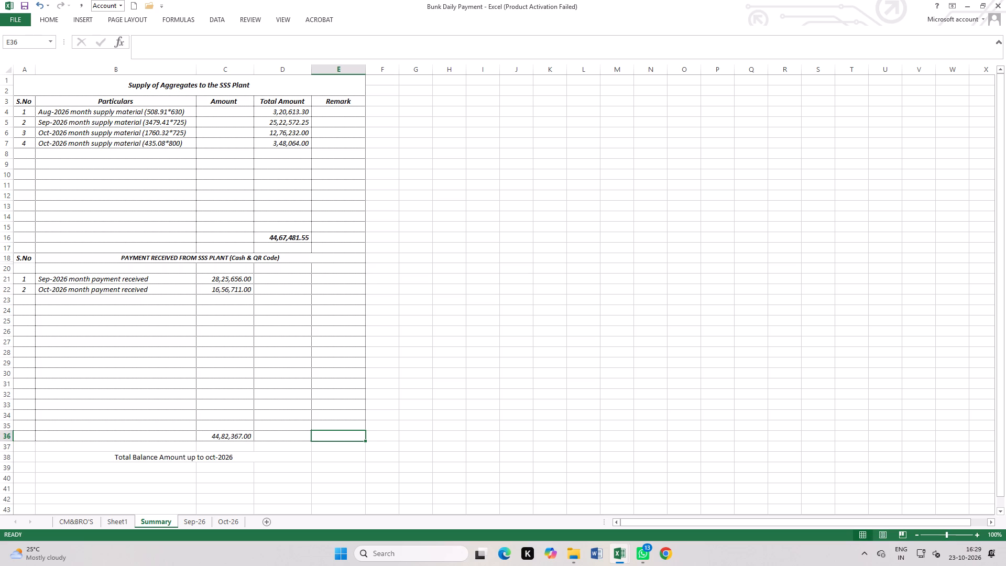
left_click(327, 459)
key("equal")
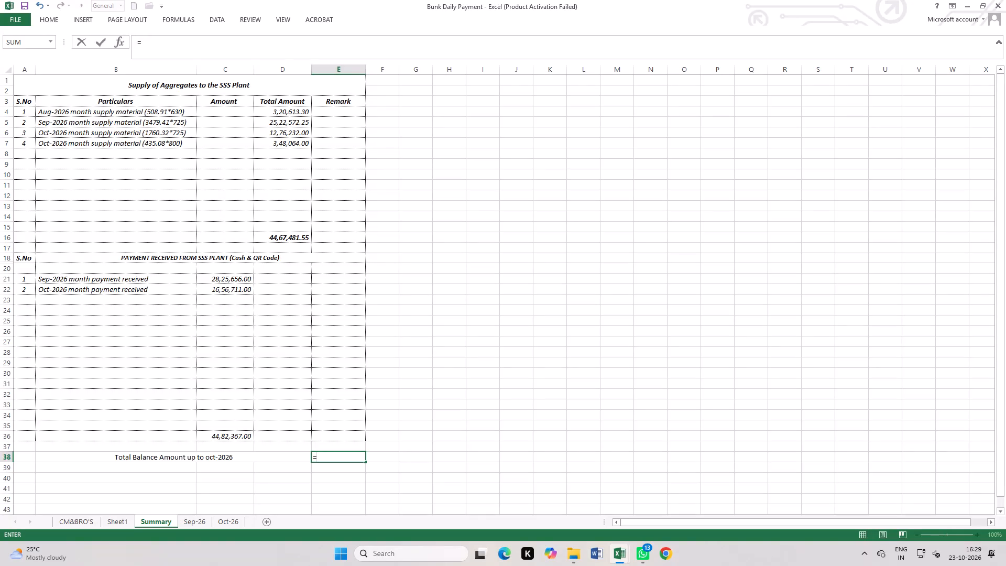
left_click(291, 238)
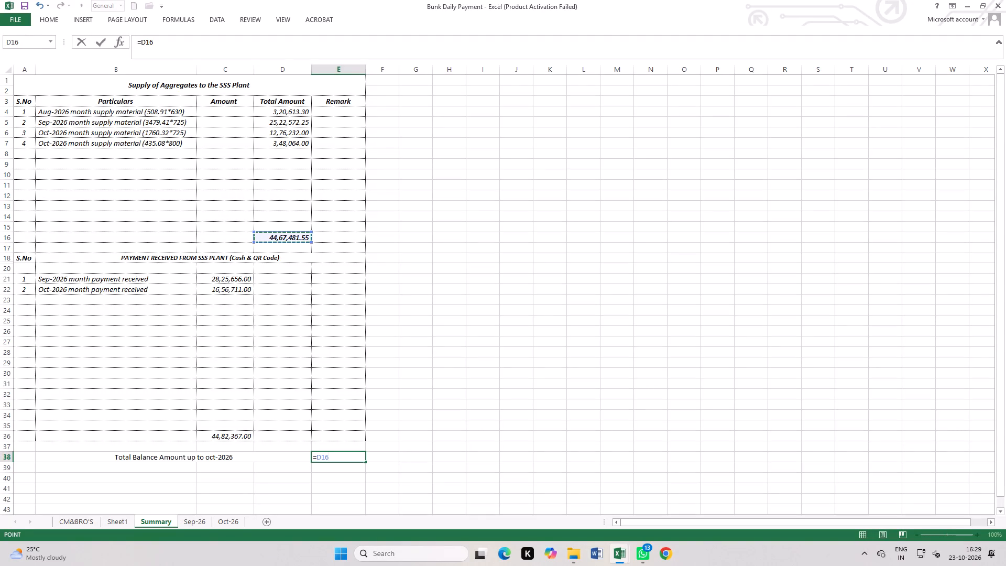
key("minus")
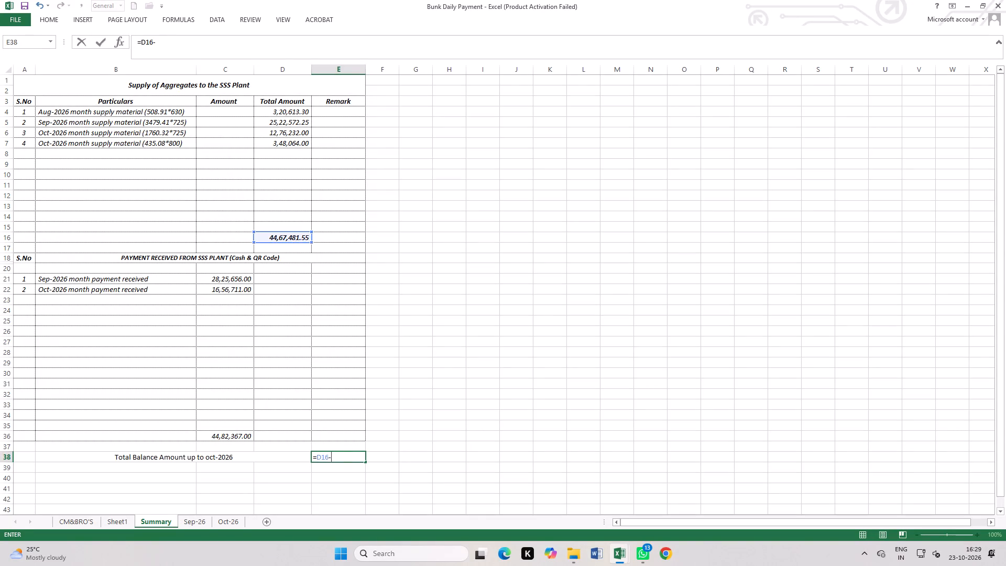
left_click(236, 435)
key("Return")
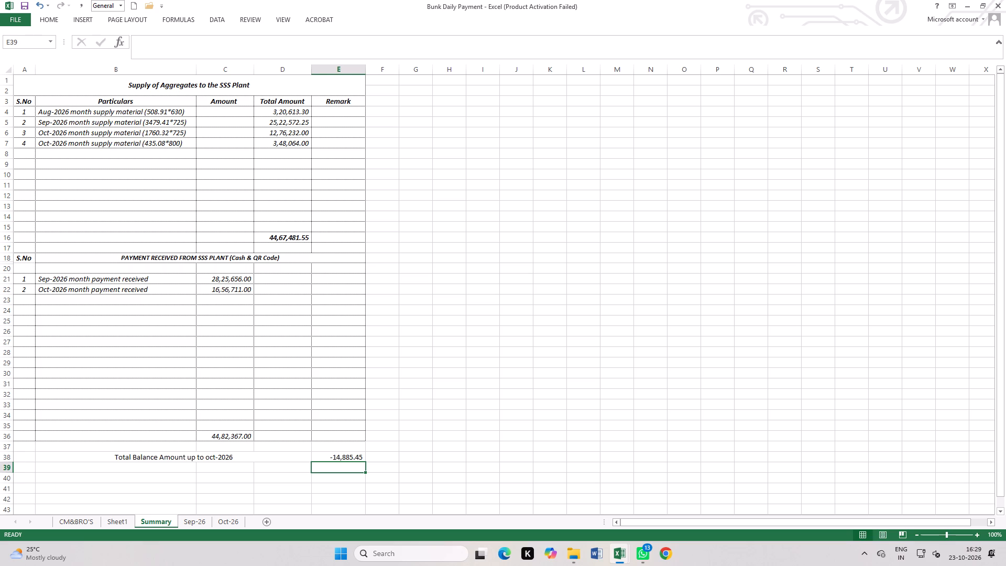
Widen column E (Remark) and column D (Total Amount) slightly on the Summary sheet.
left_click_drag(367, 68, 377, 72)
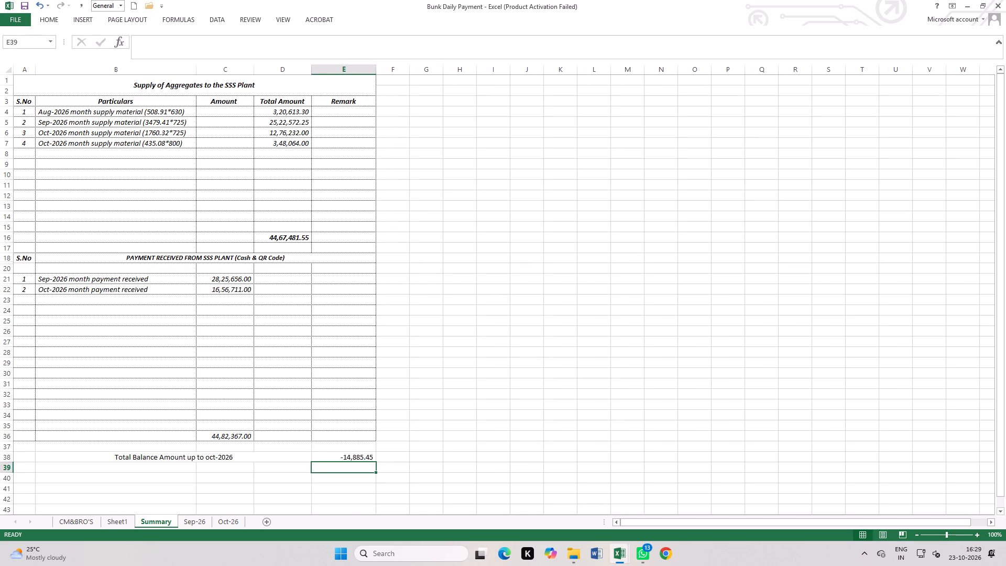
left_click_drag(312, 69, 320, 71)
left_click(605, 352)
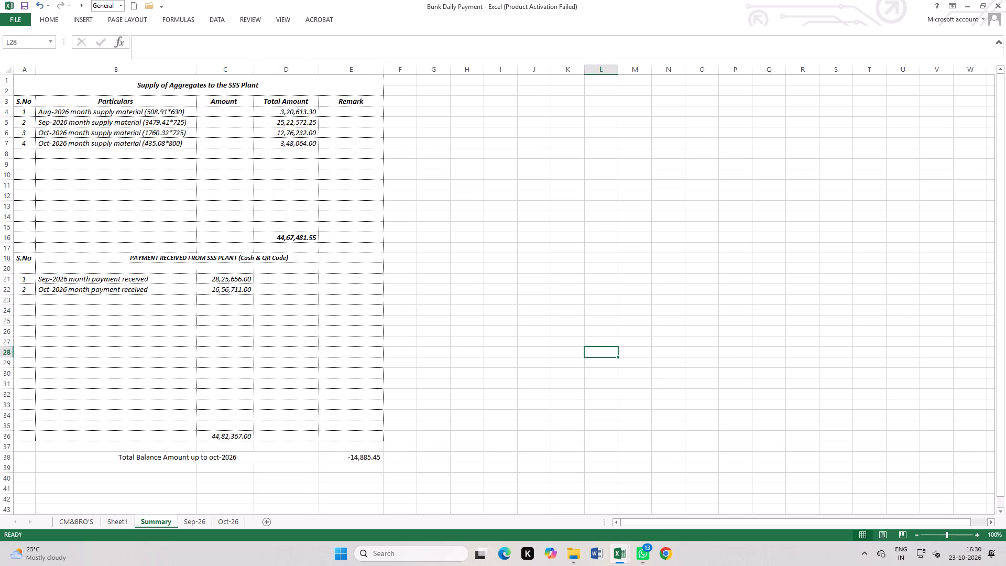
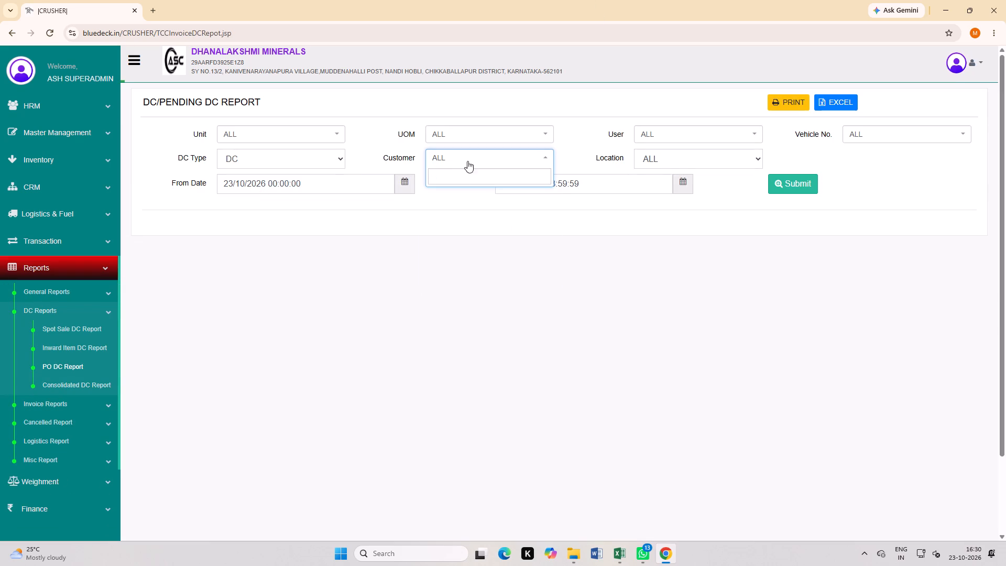
In the browser's DC/Pending DC report, set the DC type to PENDINGDC and the customer to SSS WASHING PLANT.
left_click(276, 154)
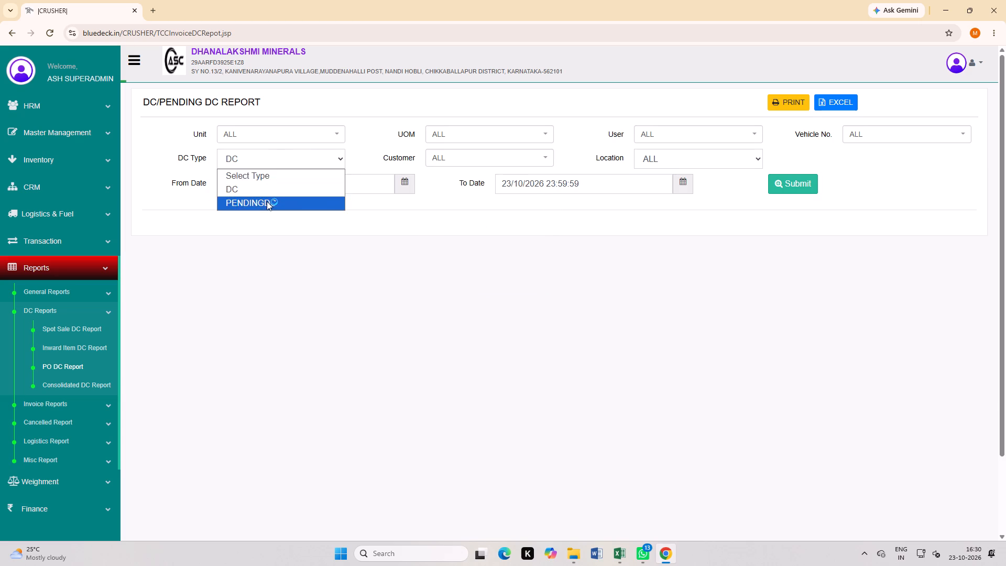
left_click(267, 201)
left_click(458, 148)
left_click(461, 151)
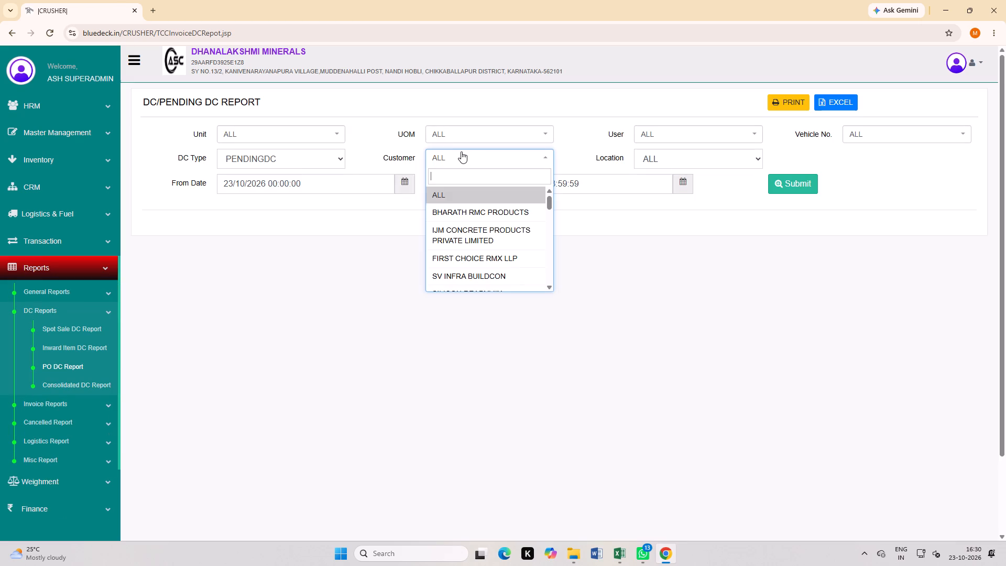
type("ss")
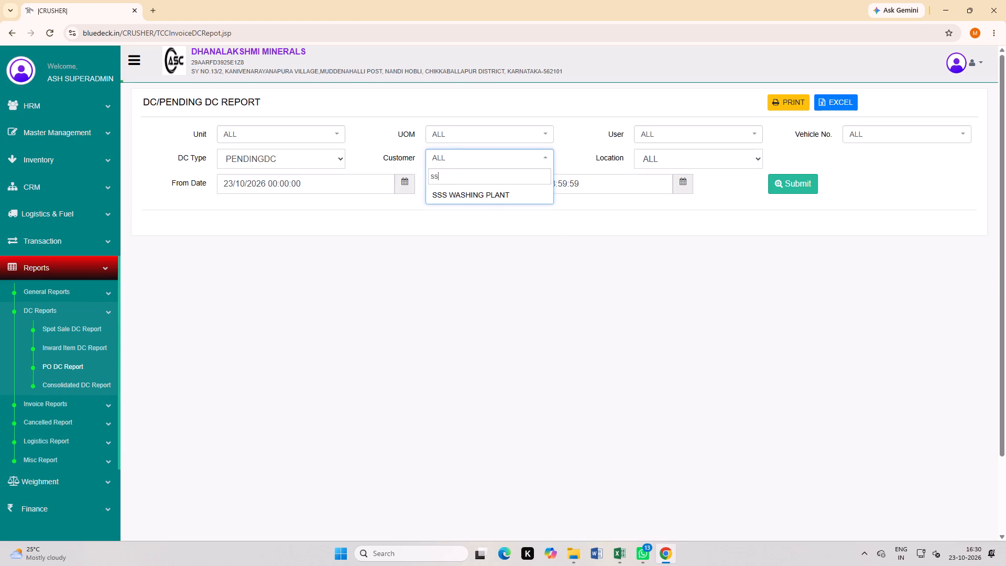
left_click(455, 194)
Set the report period from 01/10/2026 to 22/10/2026 and generate the report.
left_click(398, 183)
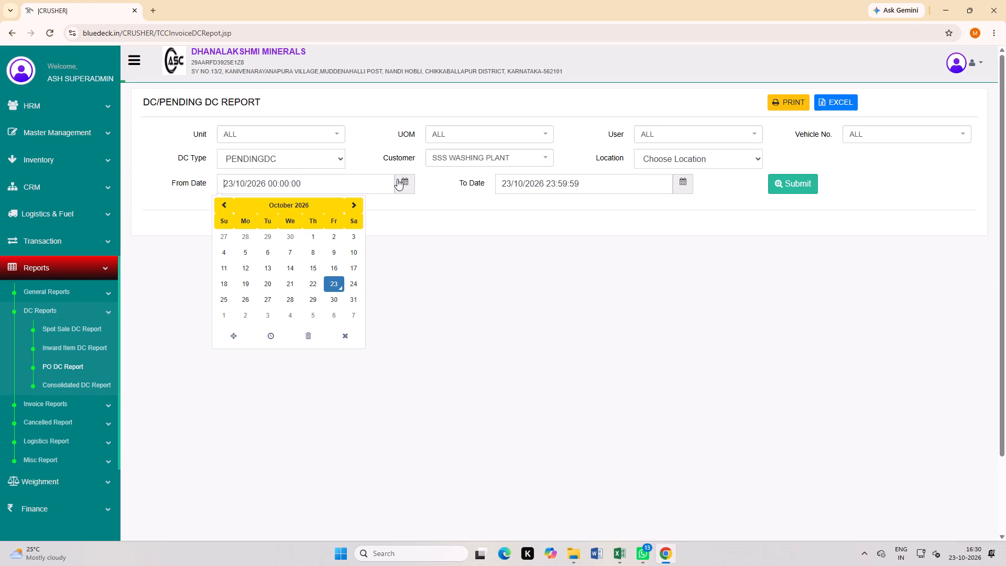
left_click(311, 235)
left_click(637, 312)
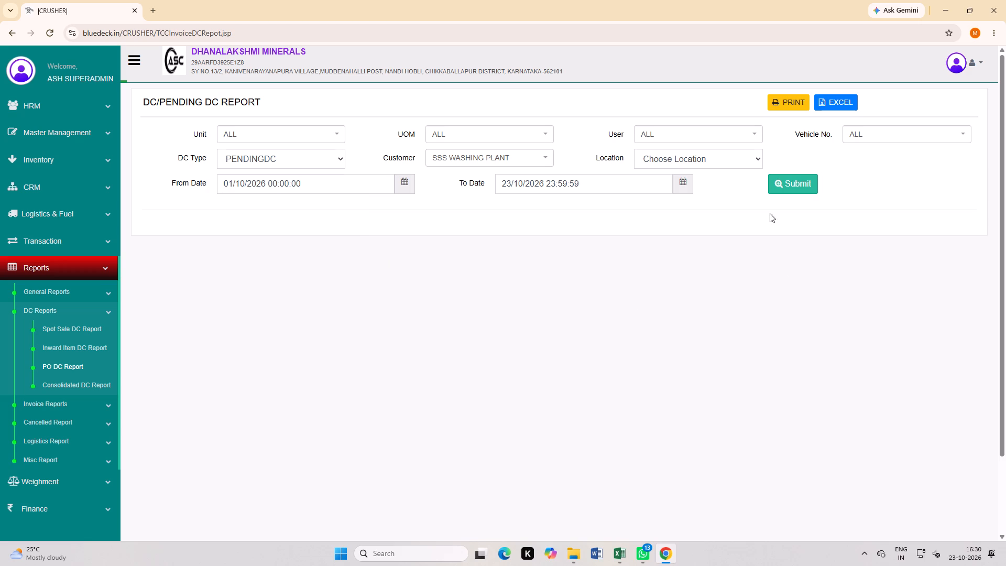
left_click(677, 177)
left_click(595, 283)
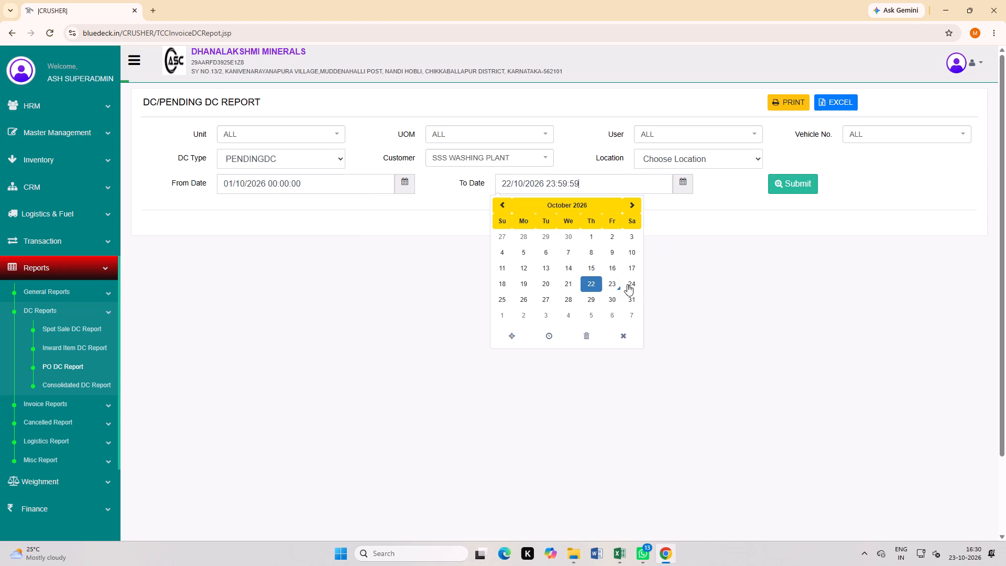
left_click(766, 302)
left_click(788, 188)
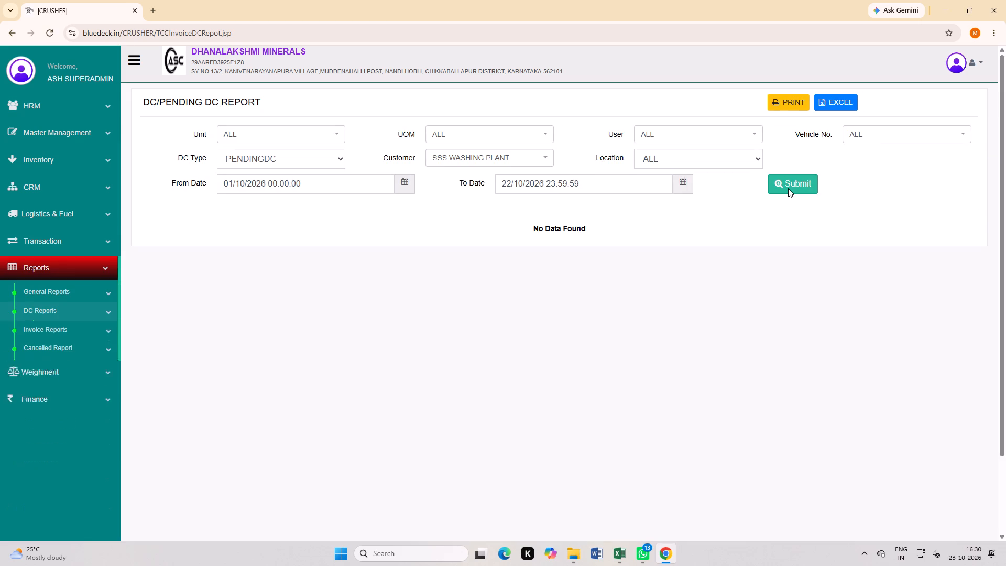
left_click(788, 188)
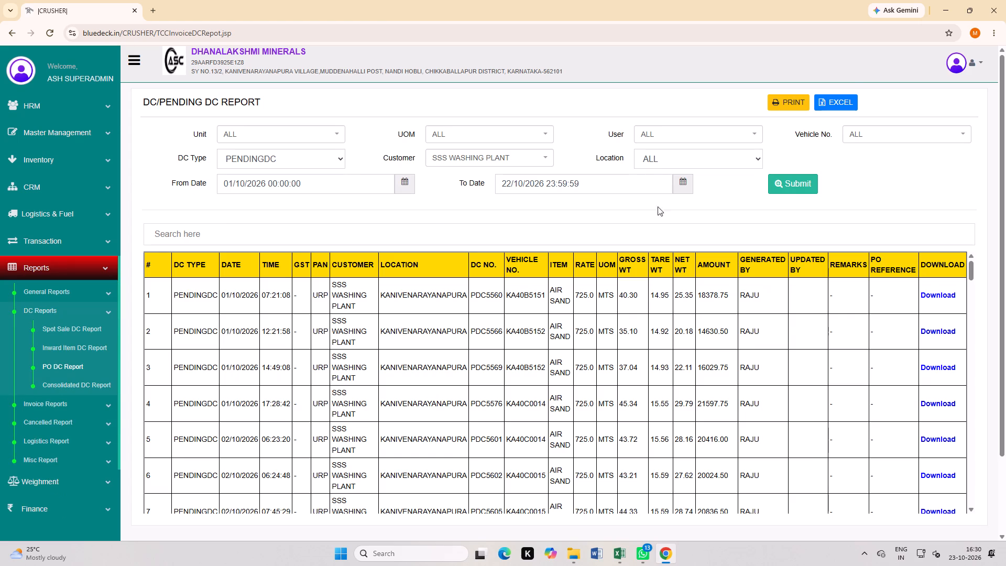
Export the report to Excel, open the downloaded file and enable editing.
left_click(831, 95)
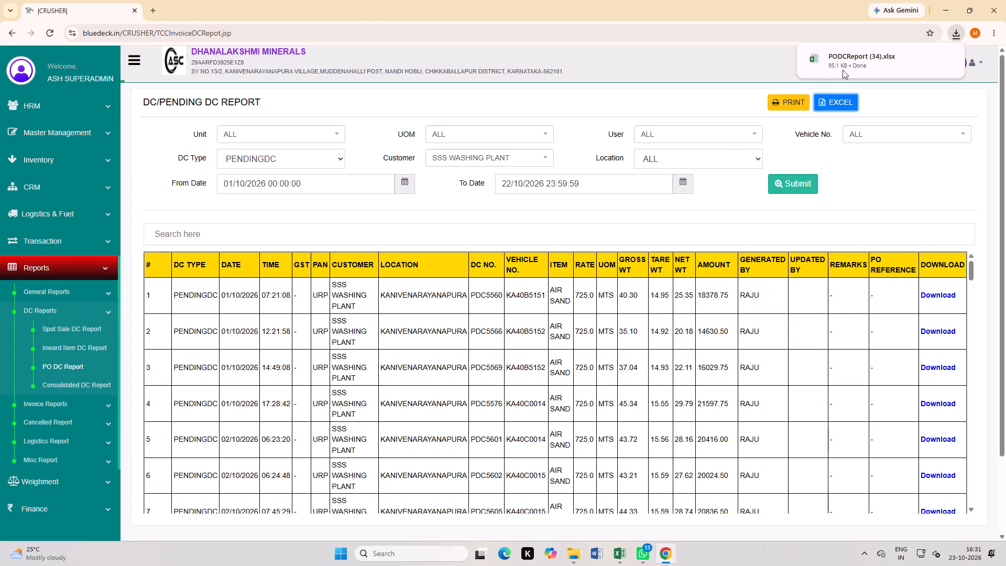
left_click(843, 66)
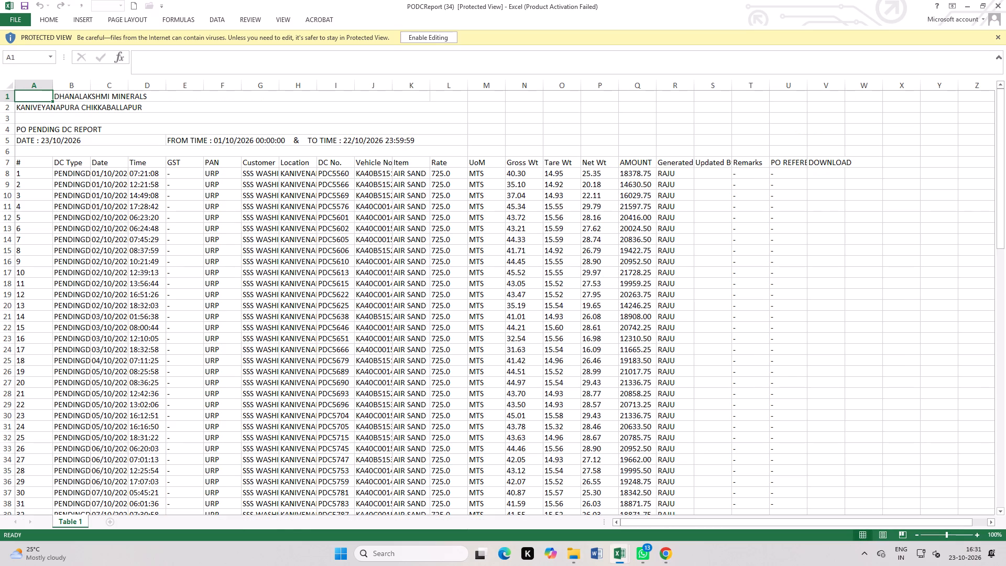
left_click(431, 32)
left_click(526, 254)
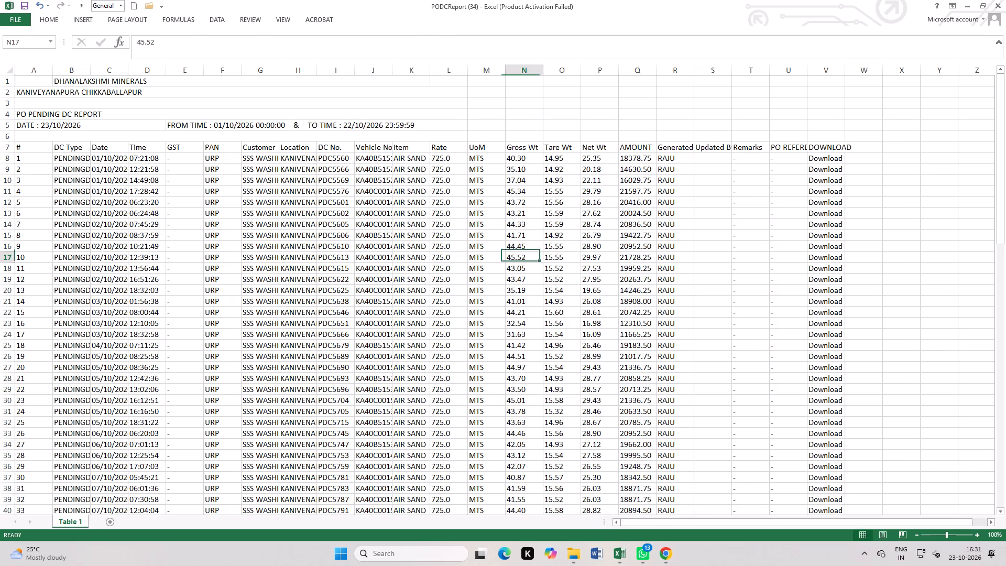
Look through the exported pending DC rows from the header down to the TOTAL row.
left_click_drag(451, 74, 477, 109)
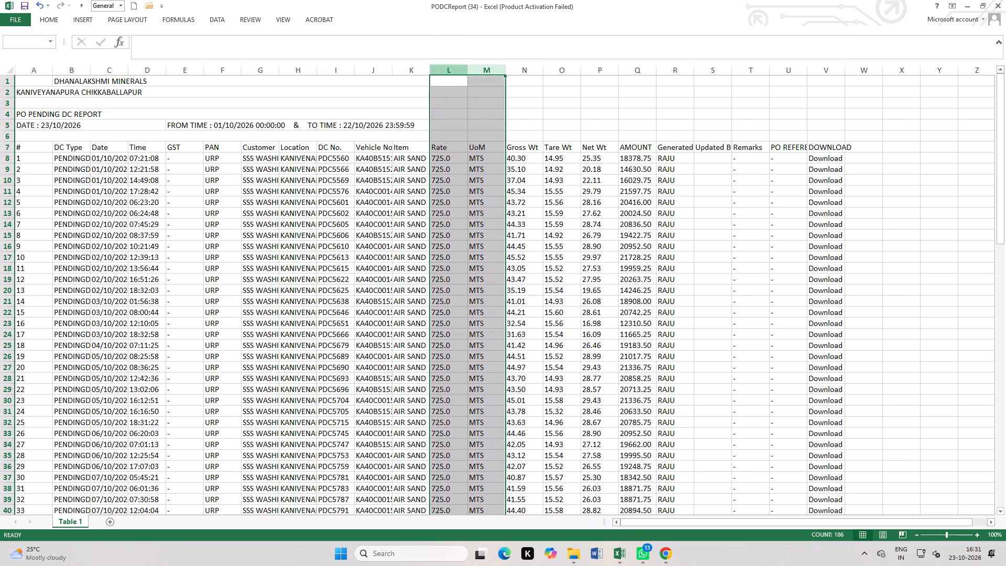
right_click(450, 191)
scroll(599, 345, "down", 9)
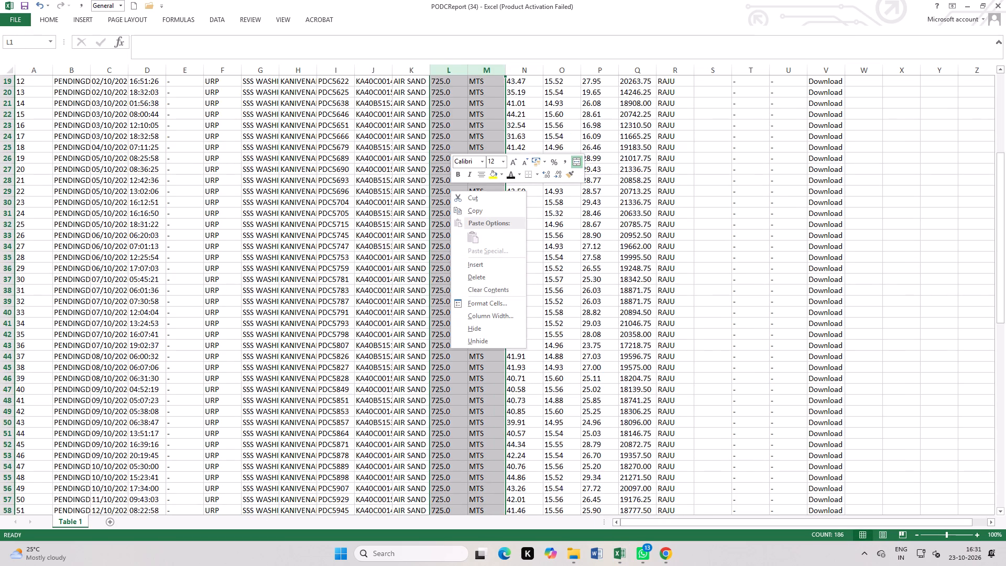
scroll(544, 355, "down", 17)
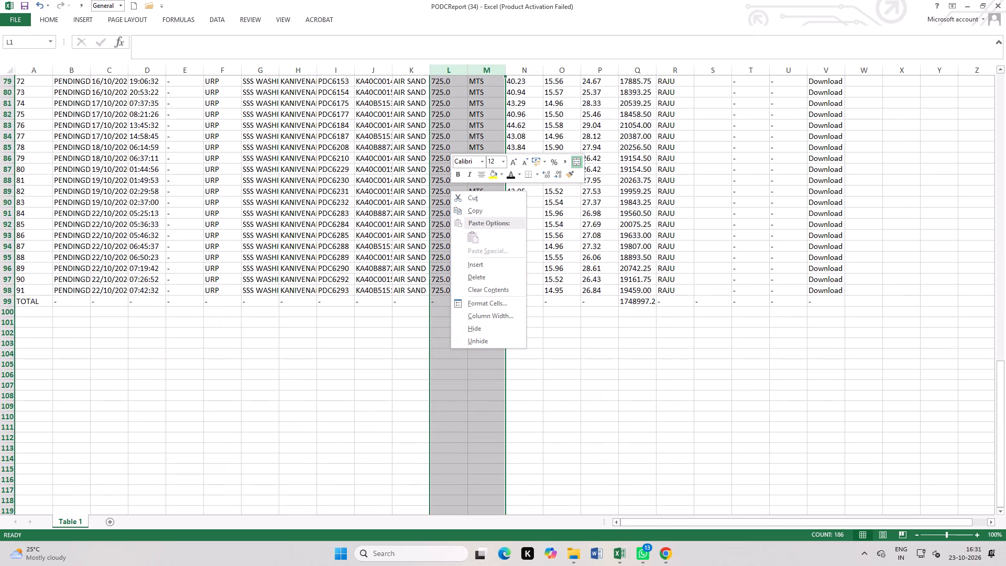
left_click(341, 313)
scroll(517, 313, "up", 4)
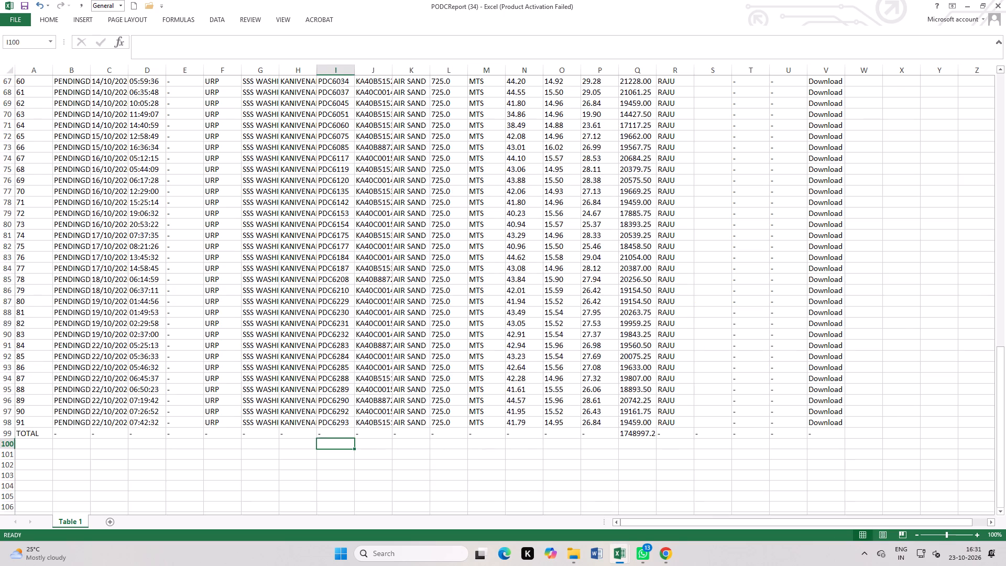
scroll(482, 347, "up", 1)
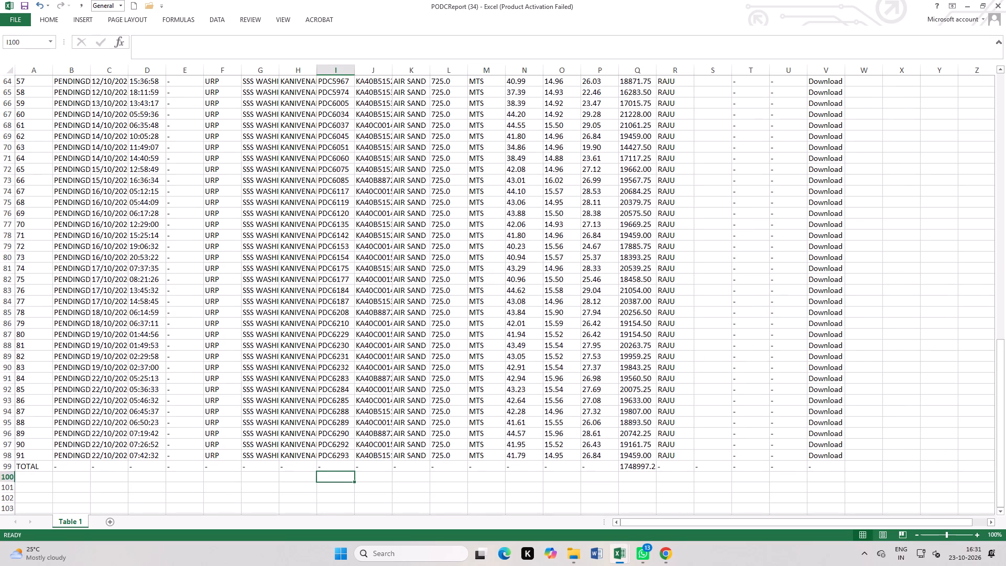
scroll(445, 455, "up", 18)
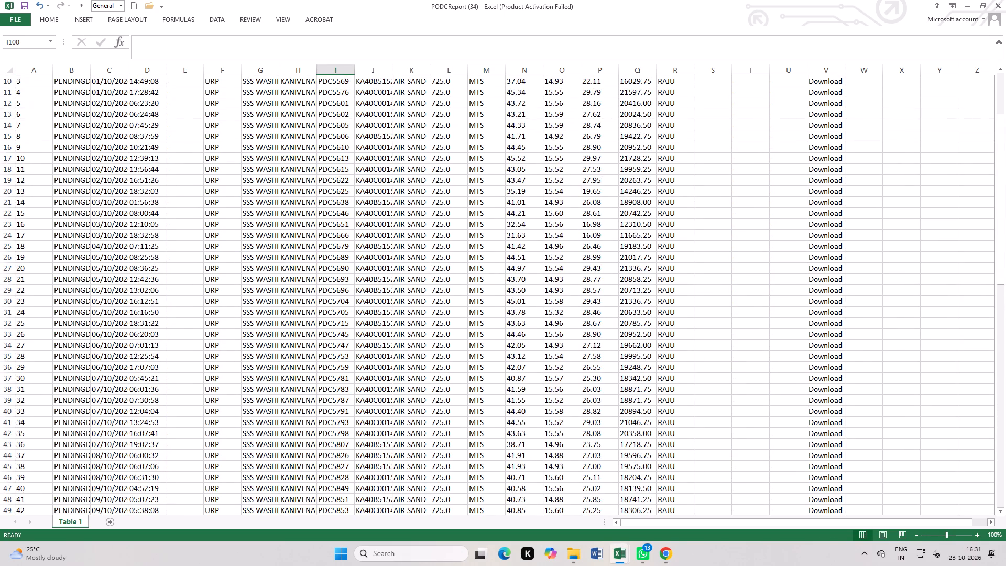
scroll(447, 453, "up", 10)
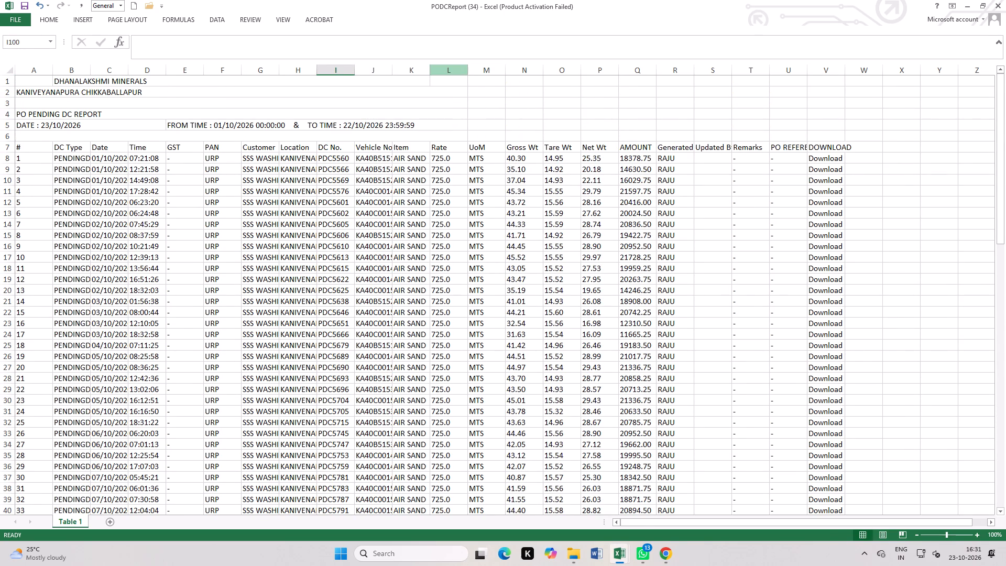
left_click_drag(446, 72, 474, 105)
left_click(480, 128)
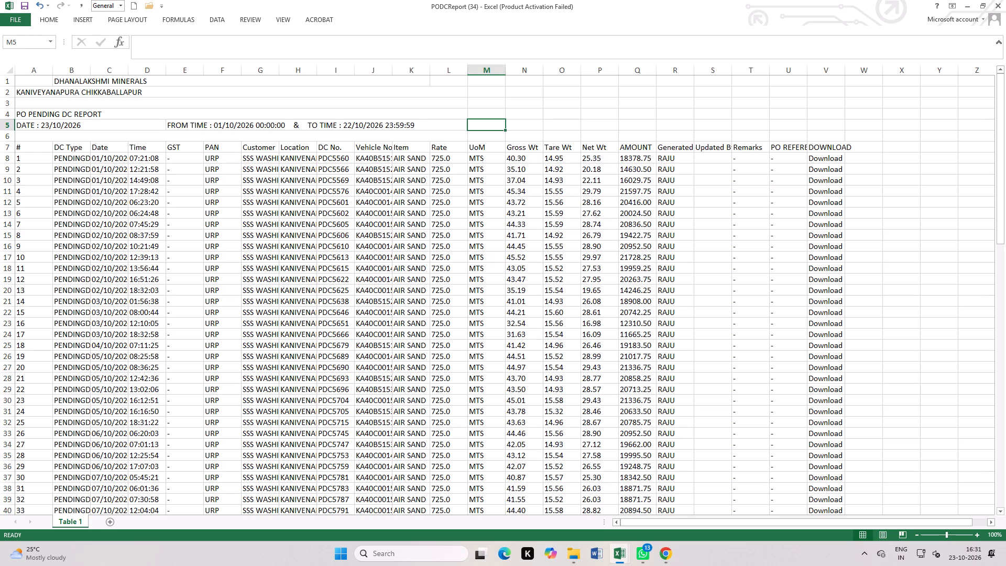
Delete columns Q to W, from AMOUNT through DOWNLOAD and the empty column beyond it.
left_click_drag(629, 70, 876, 254)
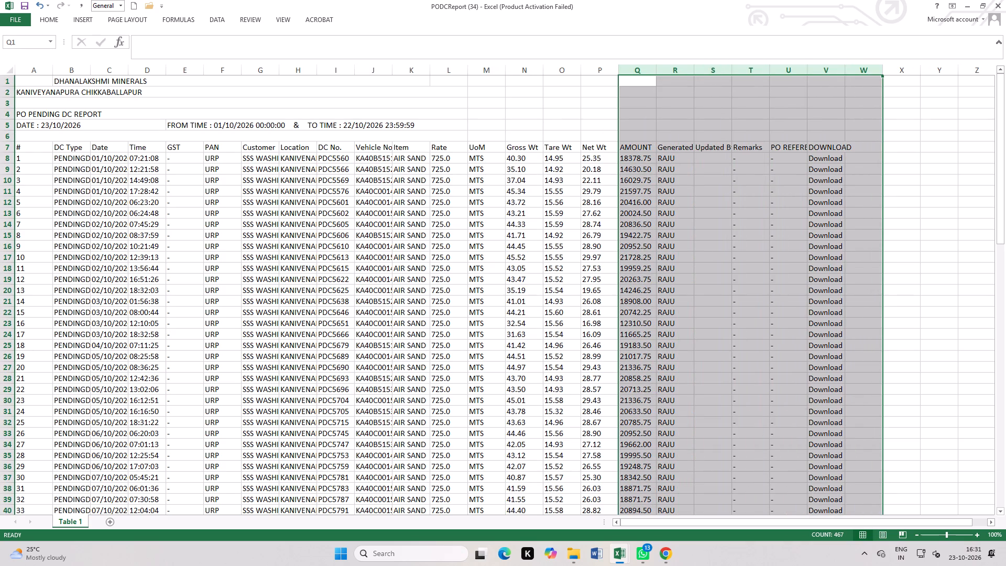
right_click(732, 251)
left_click(749, 338)
left_click(747, 240)
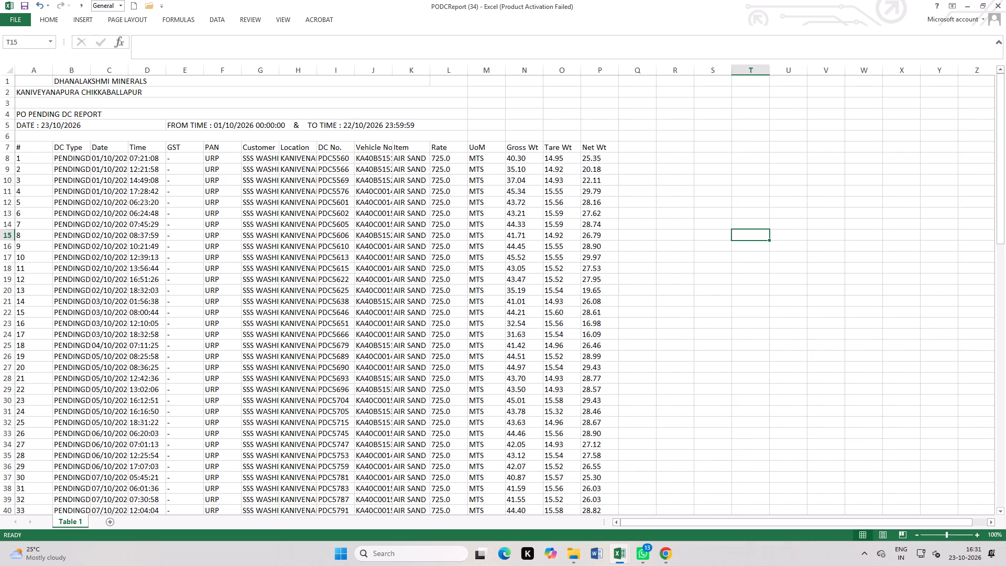
Delete the Rate and UoM columns from the exported report.
left_click_drag(453, 70, 488, 104)
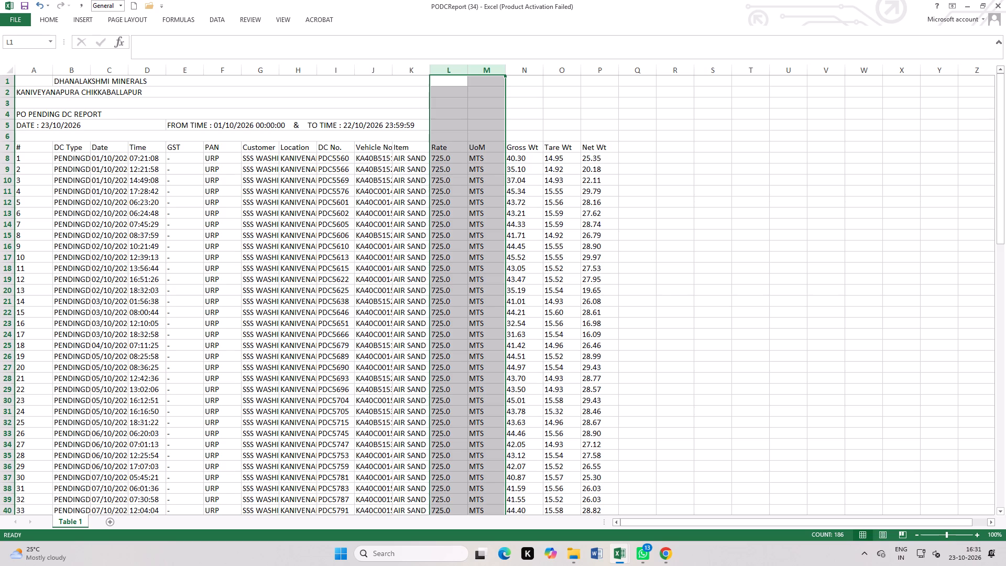
right_click(474, 288)
left_click(499, 377)
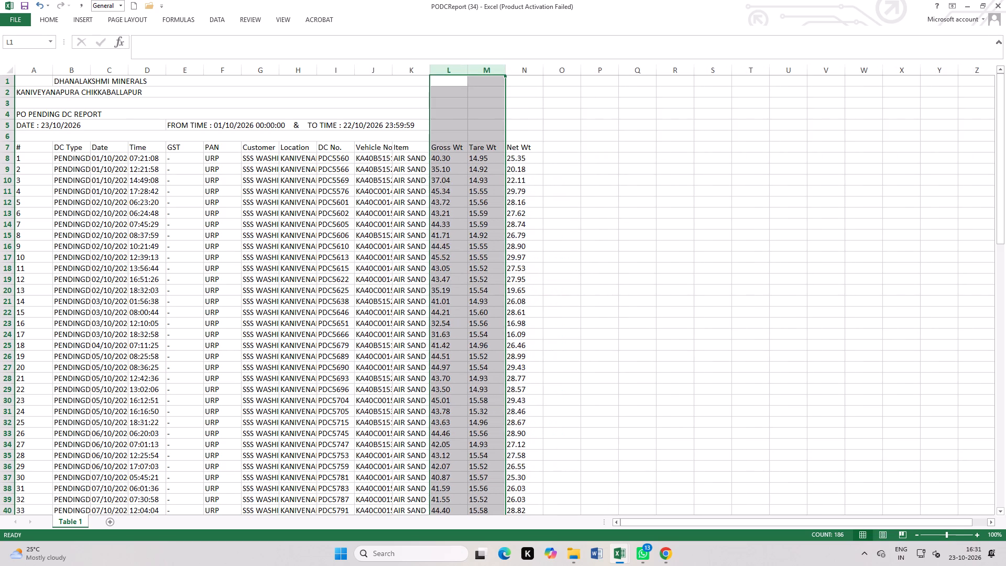
left_click(677, 264)
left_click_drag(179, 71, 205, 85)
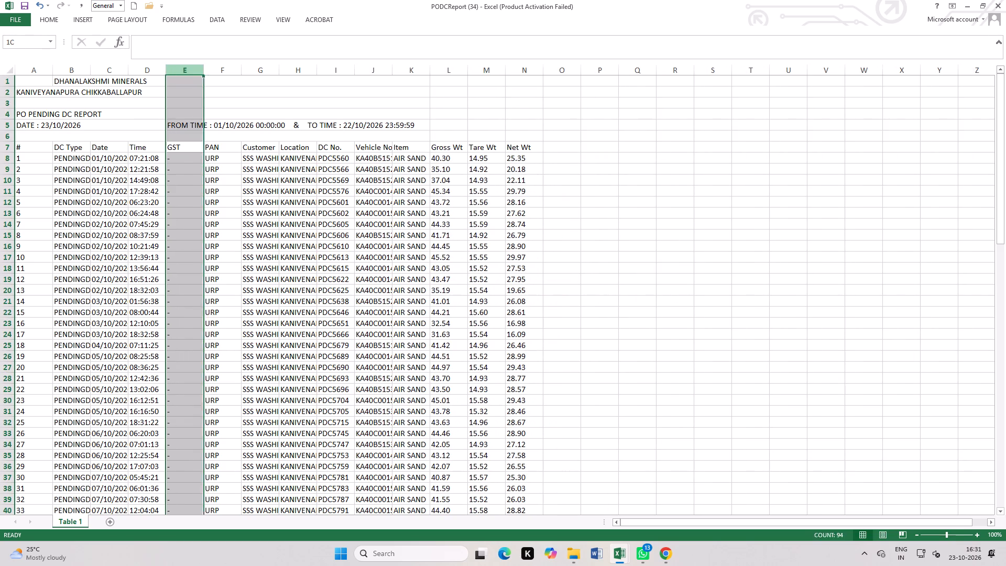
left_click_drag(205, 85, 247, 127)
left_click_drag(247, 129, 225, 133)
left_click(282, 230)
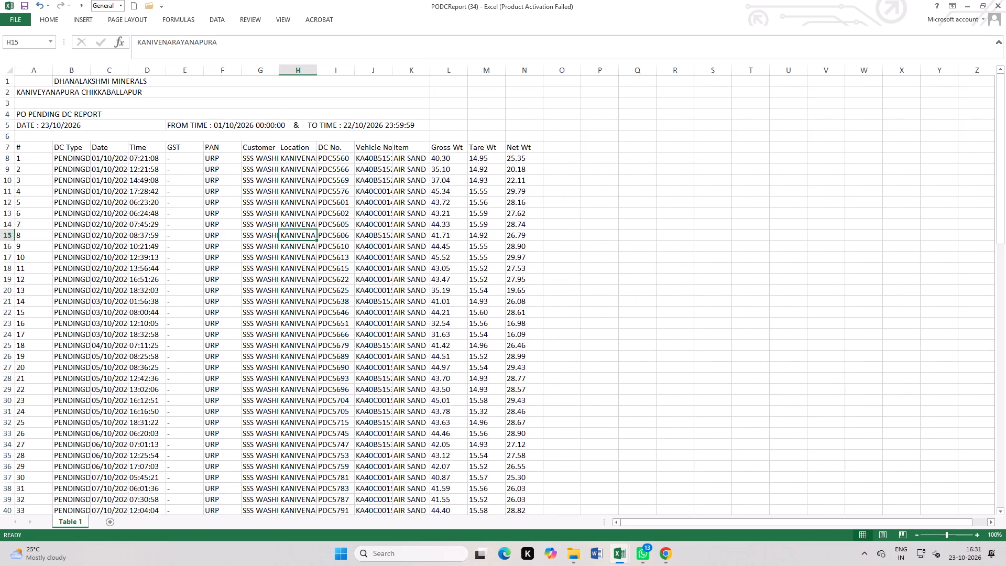
Delete the report title rows 1 to 6 above the column headings.
left_click_drag(1, 80, 14, 135)
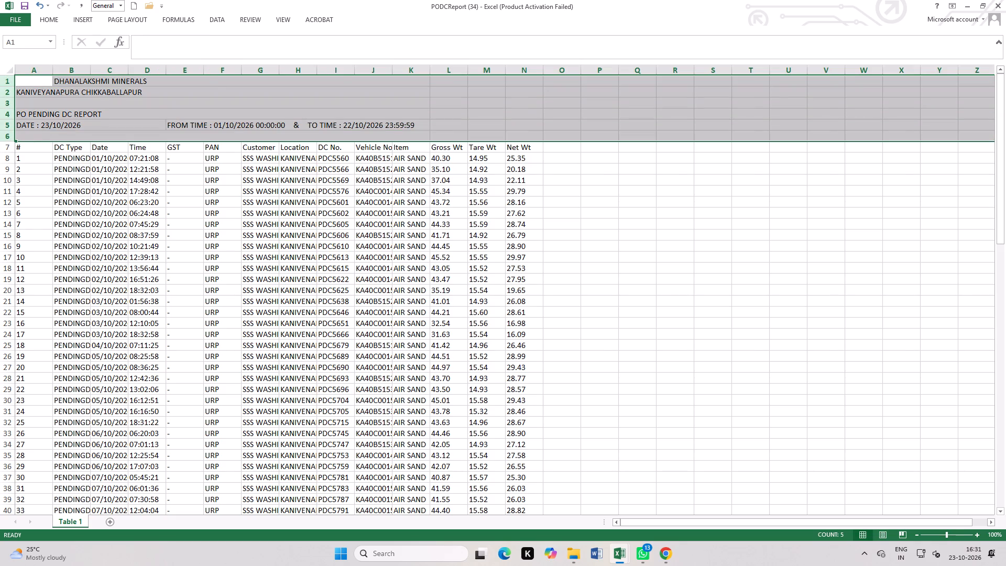
right_click(209, 116)
left_click(232, 201)
left_click(404, 232)
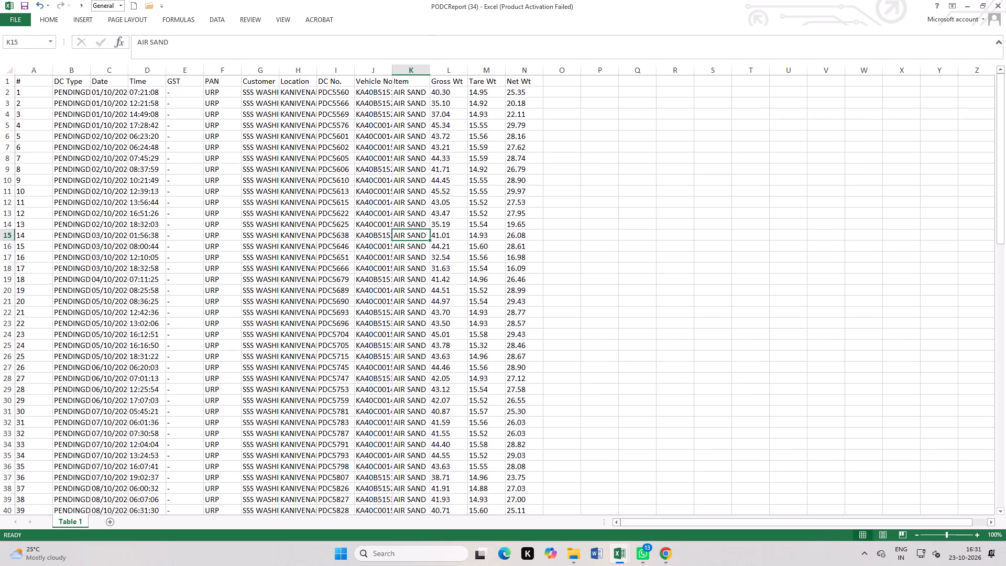
Delete the DC Type column.
left_click(77, 71)
right_click(72, 128)
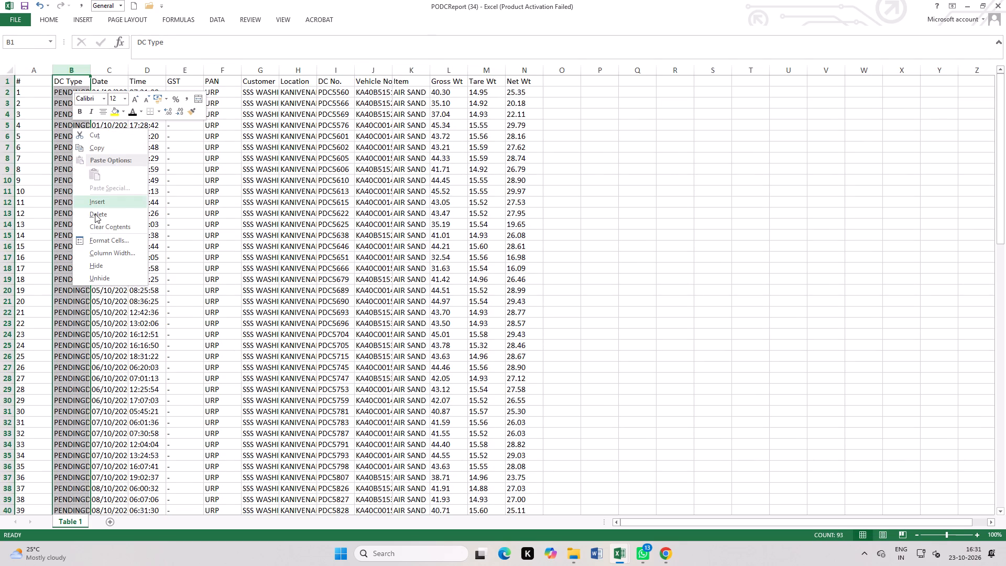
left_click(95, 214)
left_click(249, 210)
Delete the GST and PAN columns.
left_click_drag(142, 70, 179, 101)
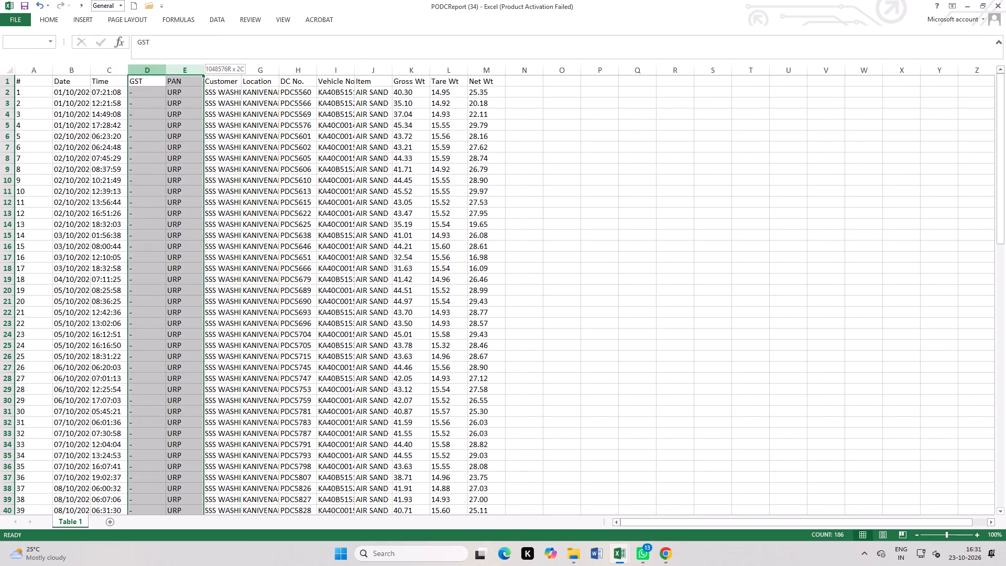
left_click_drag(179, 101, 181, 105)
right_click(152, 144)
left_click(191, 231)
left_click(341, 224)
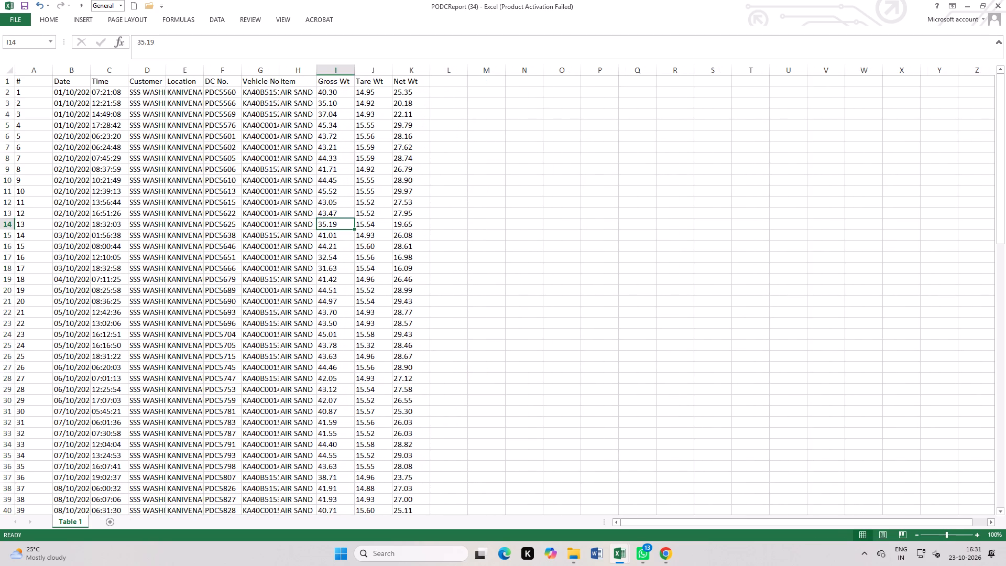
Delete the serial number (#) column A.
left_click(35, 68)
right_click(38, 111)
left_click(70, 193)
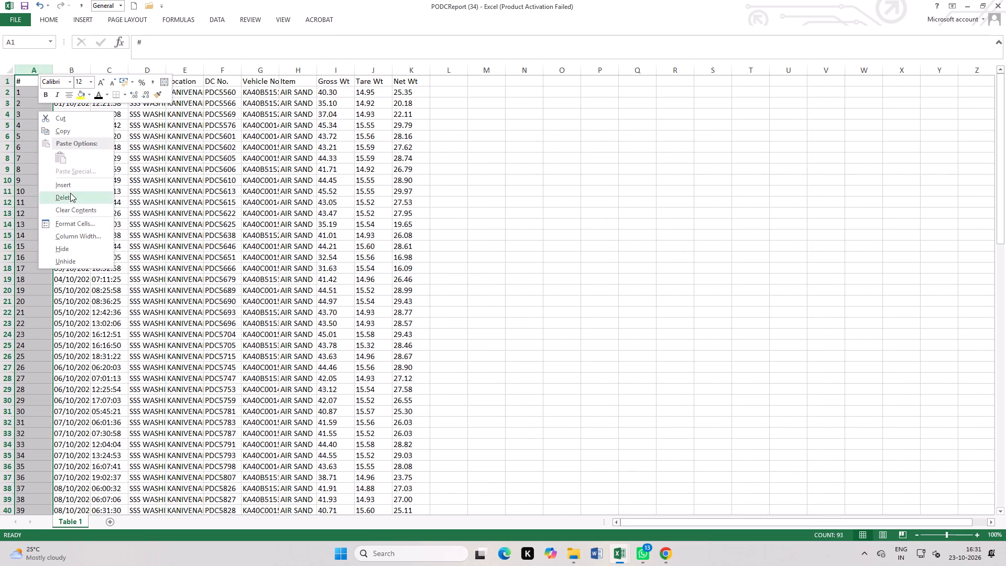
left_click(401, 221)
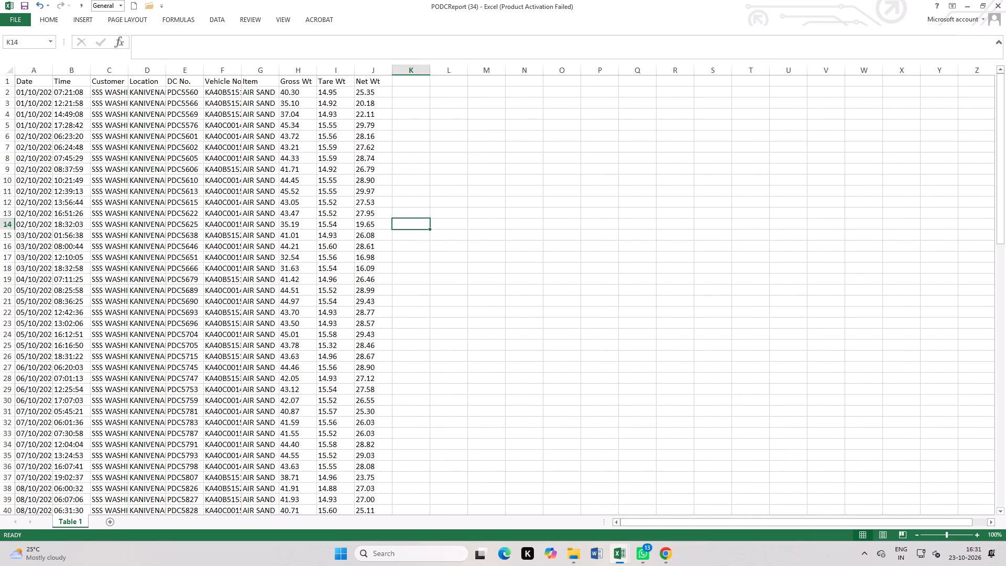
Enter the formula =H2-I2 in the first Net Wt cell, J2, to calculate gross minus tare weight.
left_click(399, 94)
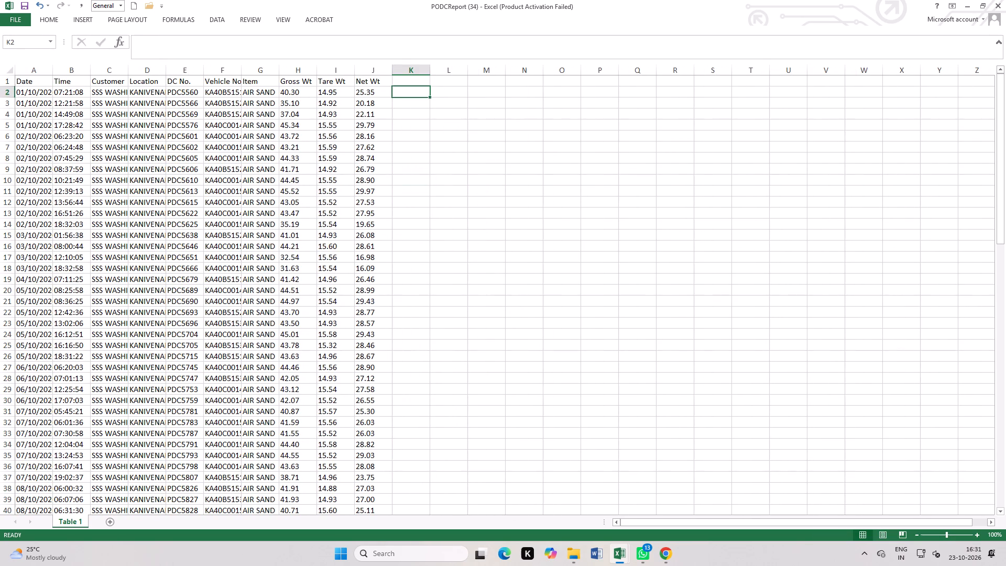
left_click(379, 94)
key("equal")
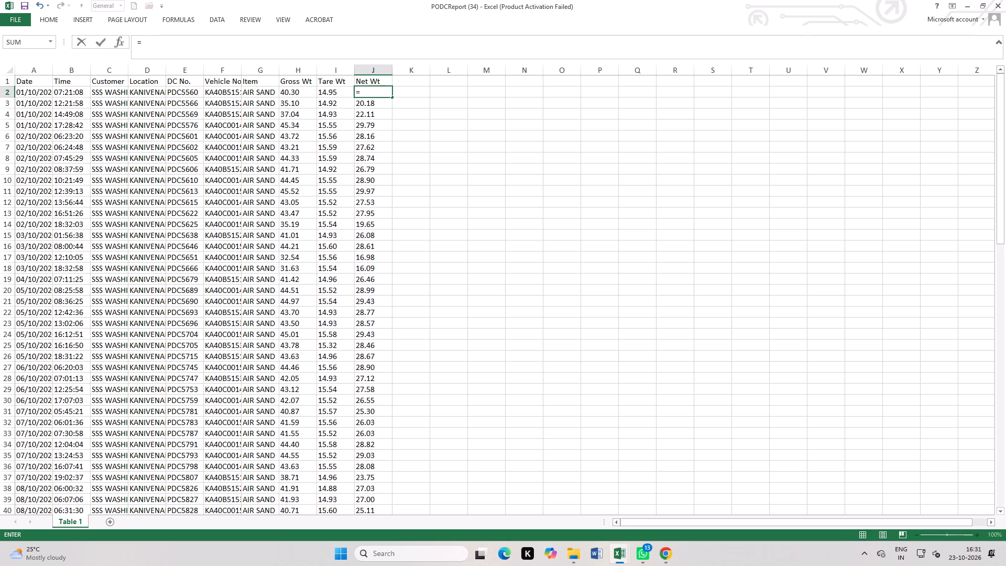
left_click(303, 92)
key("minus")
left_click(324, 92)
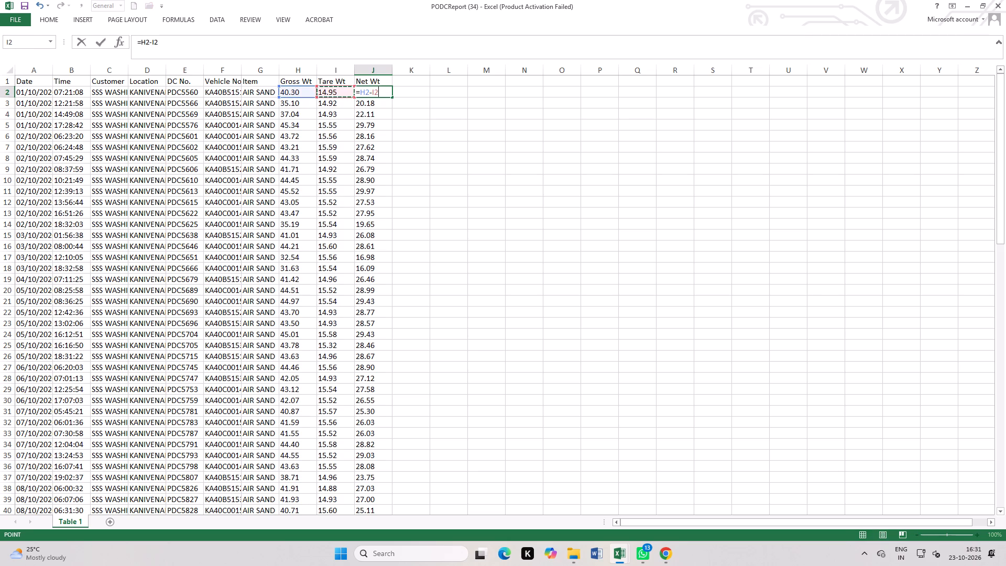
key("Return")
Fill the J2 net weight formula down the Net Wt column to the end of the data and check the filled rows.
left_click(372, 91)
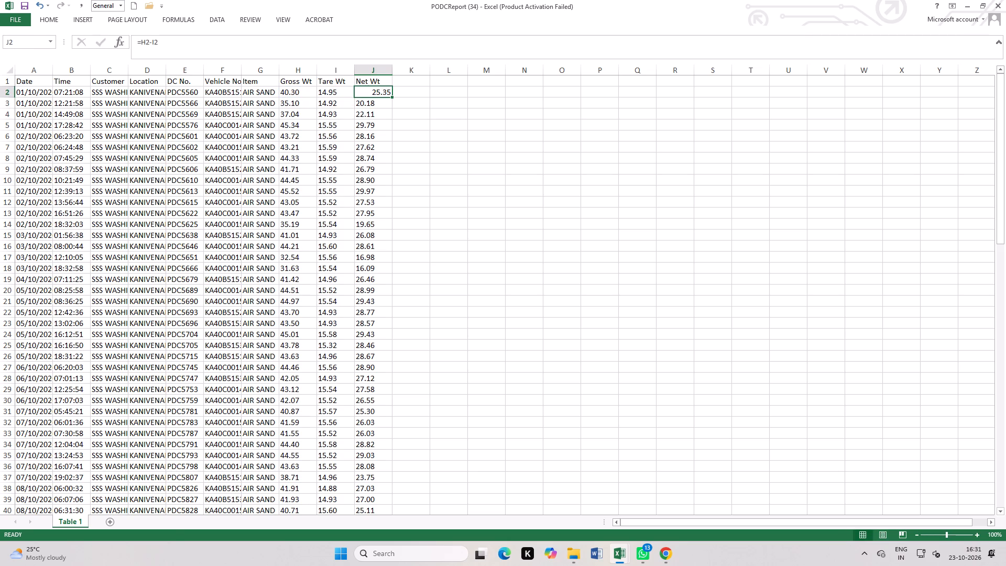
double_click(392, 96)
scroll(472, 236, "down", 11)
scroll(181, 479, "down", 13)
left_click(570, 400)
scroll(317, 281, "up", 2)
scroll(129, 262, "up", 4)
scroll(43, 236, "down", 2)
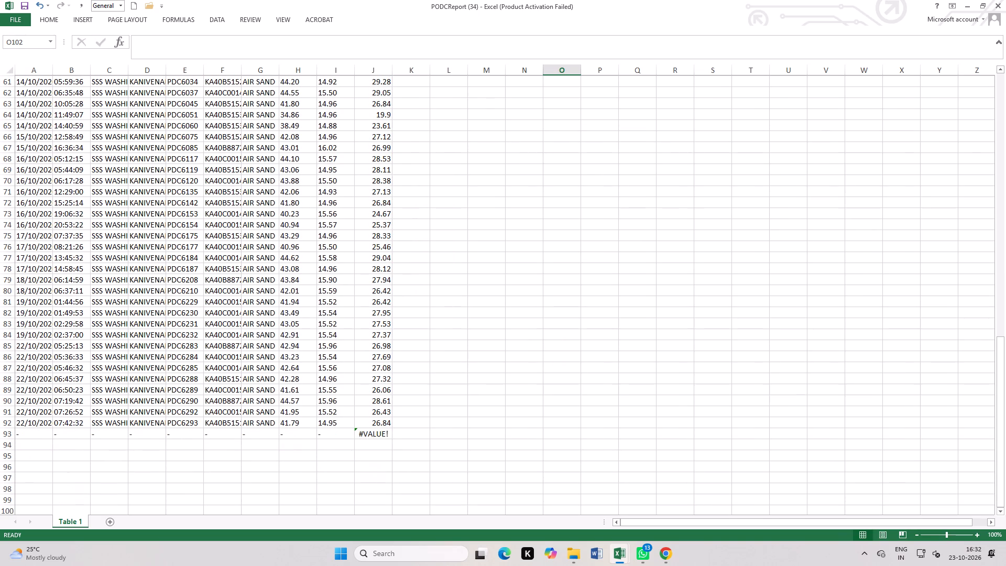
Check the sum of the net weights from 16/10/2026 to 22/10/2026, cells J68 to J92.
left_click(0, 157)
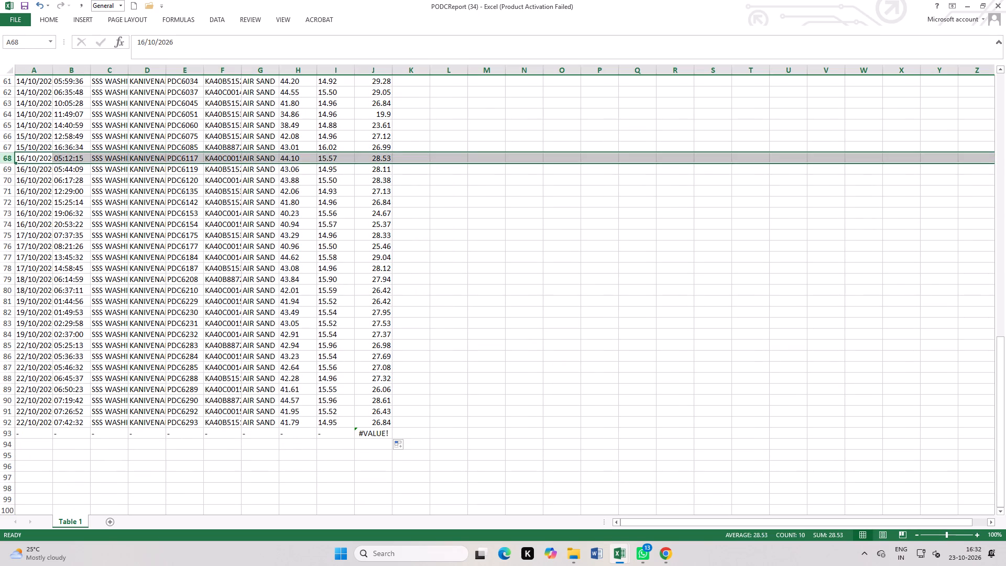
left_click_drag(375, 158, 383, 425)
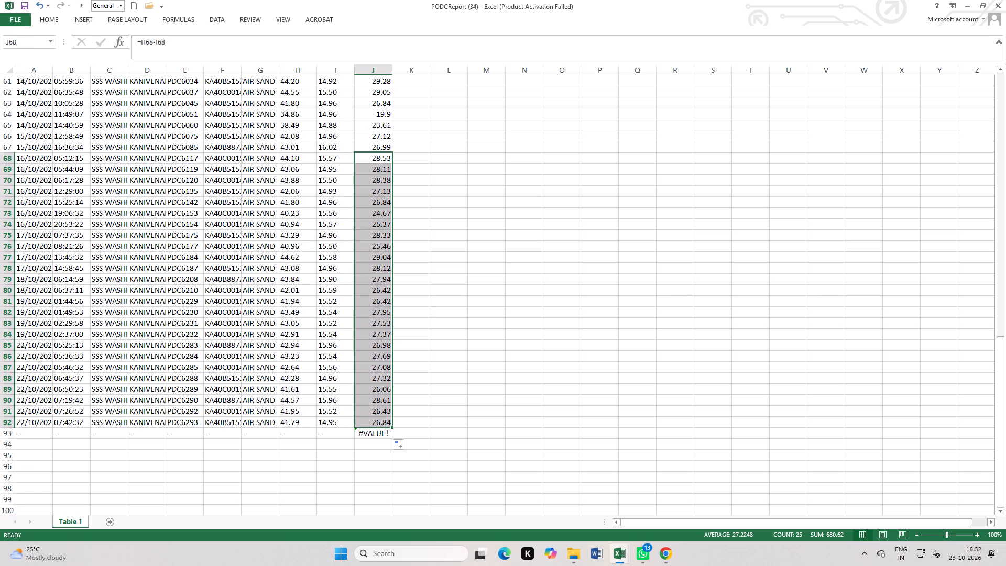
In the Bunk Daily Payment workbook's Summary sheet, change the quantity in the row 7 Oct-2026 supply description to 680.62, keeping the rate 800.
key("ctrl+Tab")
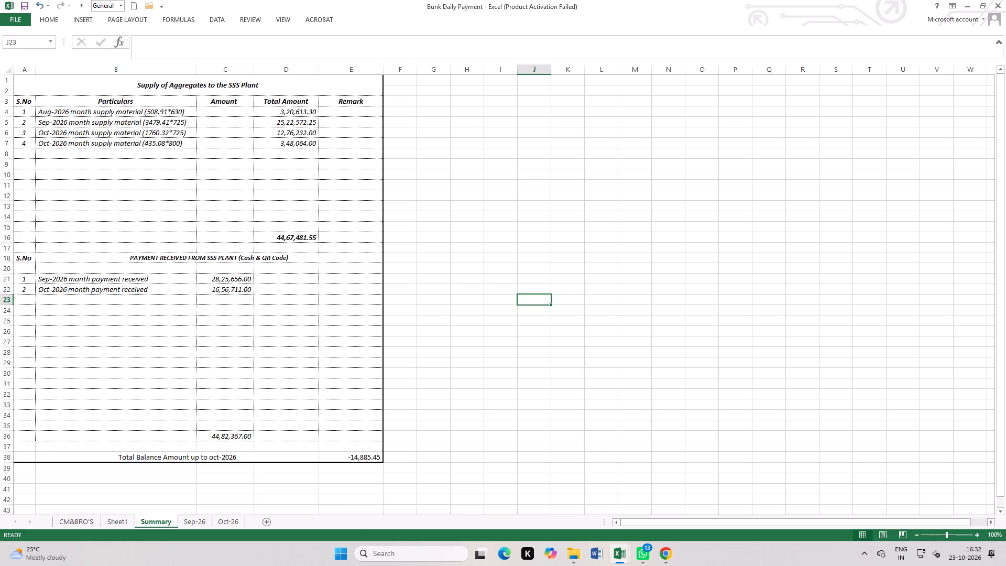
double_click(160, 145)
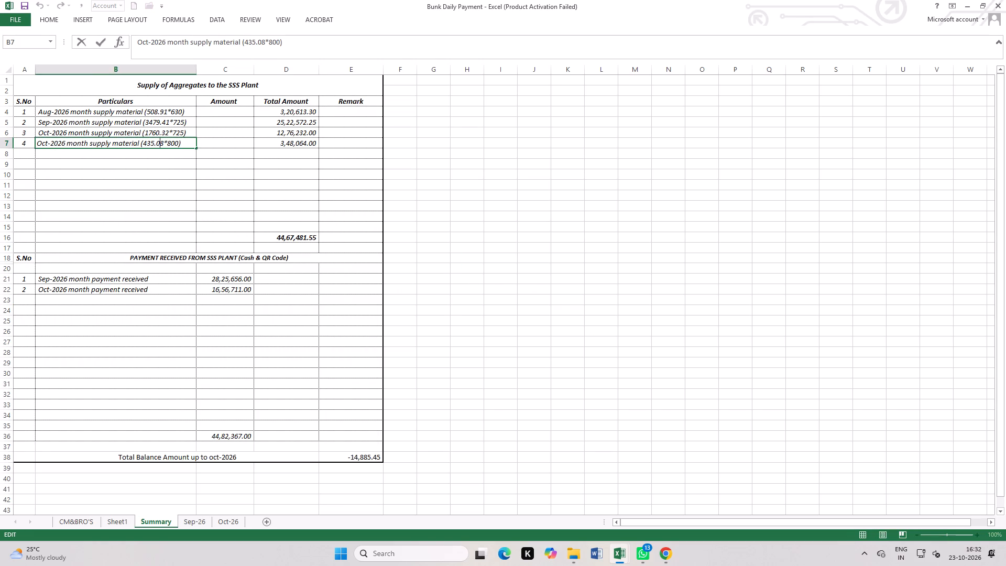
left_click(163, 141)
key("BackSpace")
key("BackSpace")
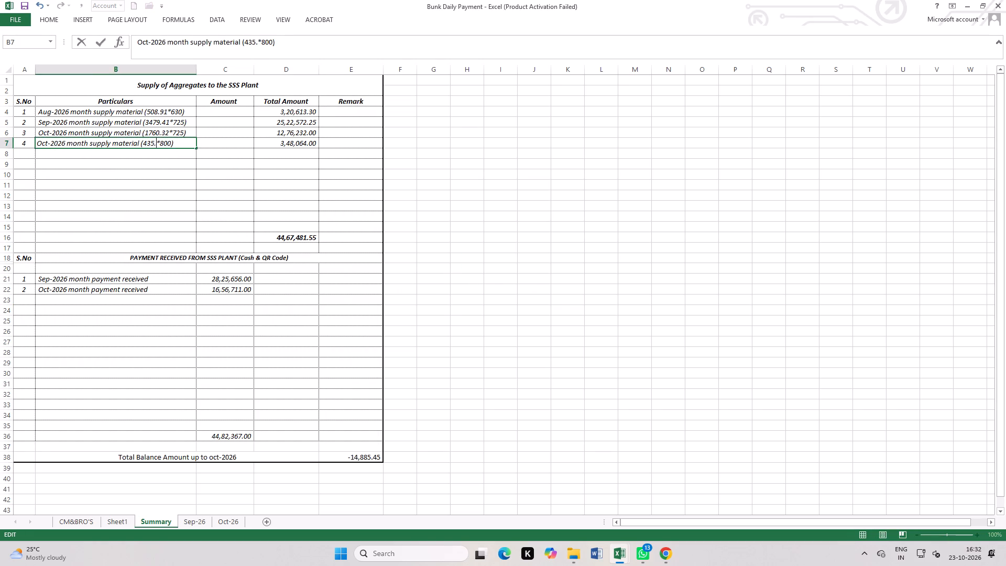
key("BackSpace")
key("BackSpace")
key("BackSpace")
key("BackSpace")
type("680.62")
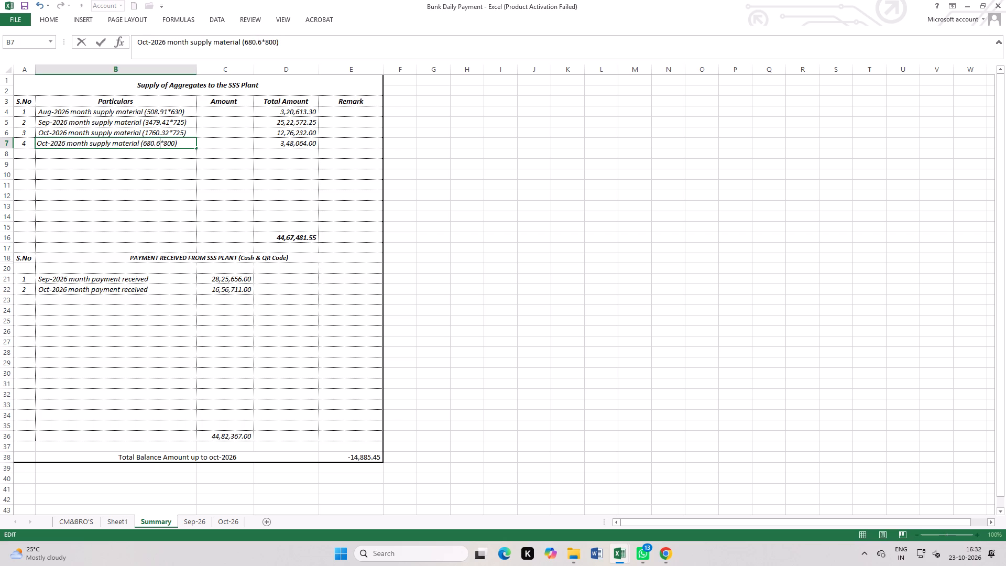
left_click(187, 216)
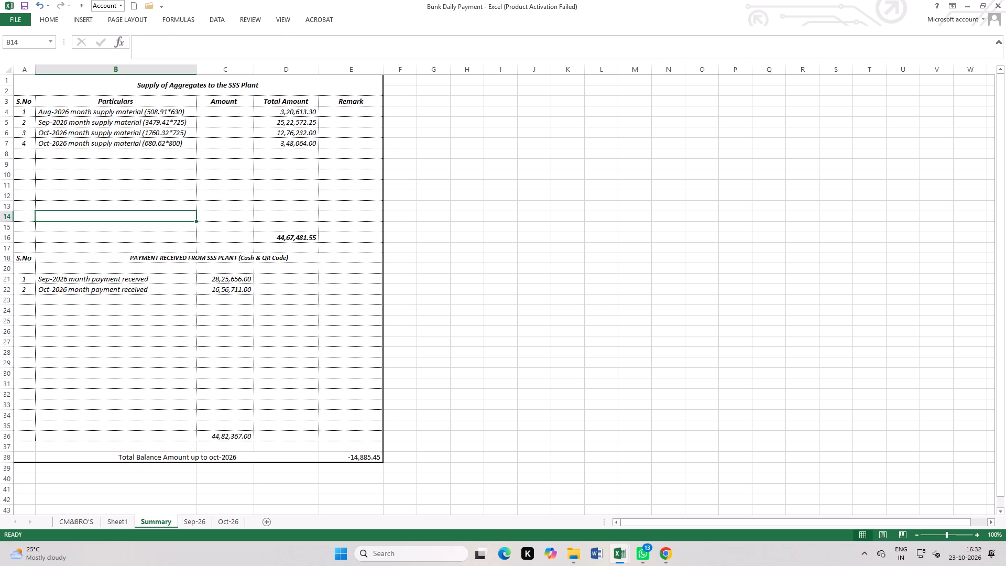
Set the Total Amount formula of the row 7 Oct-2026 supply entry to =680.62*800.
double_click(294, 143)
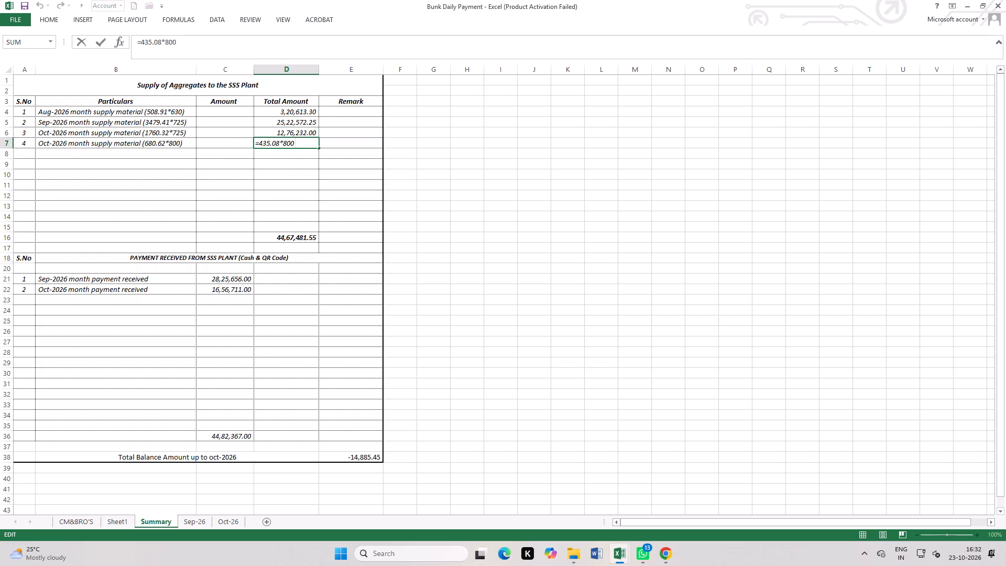
left_click(279, 144)
key("BackSpace")
key("BackSpace")
key("BackSpace")
key("BackSpace")
key("BackSpace")
key("BackSpace")
type("680.62")
key("Return")
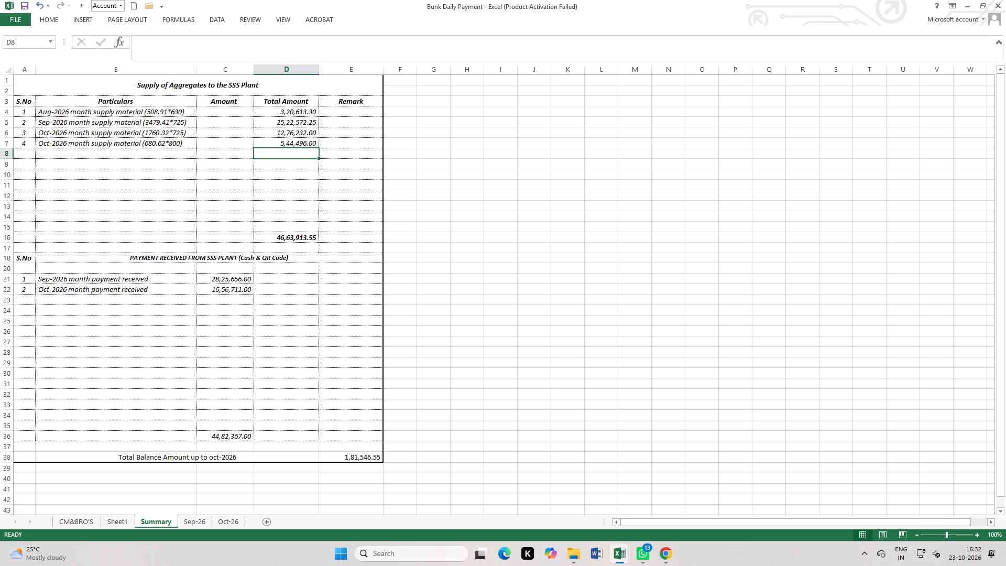
left_click(467, 164)
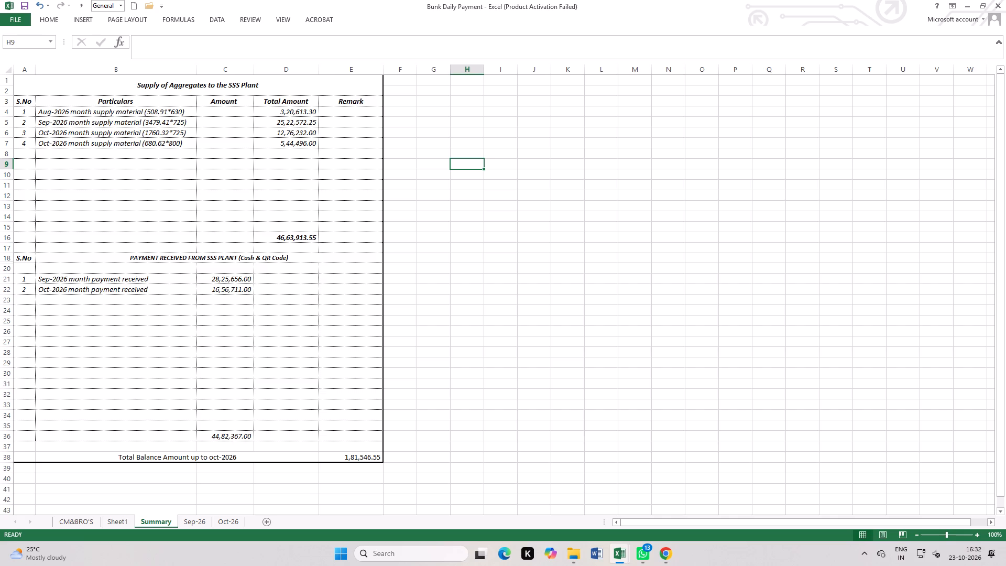
Return to the PODCReport workbook and check the sum of the net weights from 01/10/2026 to 15/10/2026, J2 to J67.
key("ctrl+Tab")
key("ctrl+Tab")
key("ctrl+Tab")
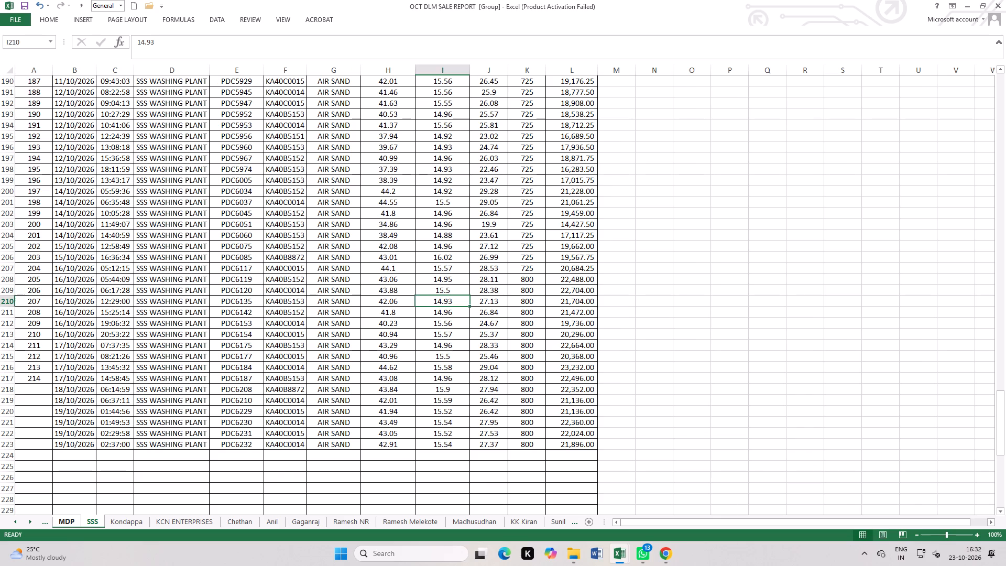
key("ctrl+Tab")
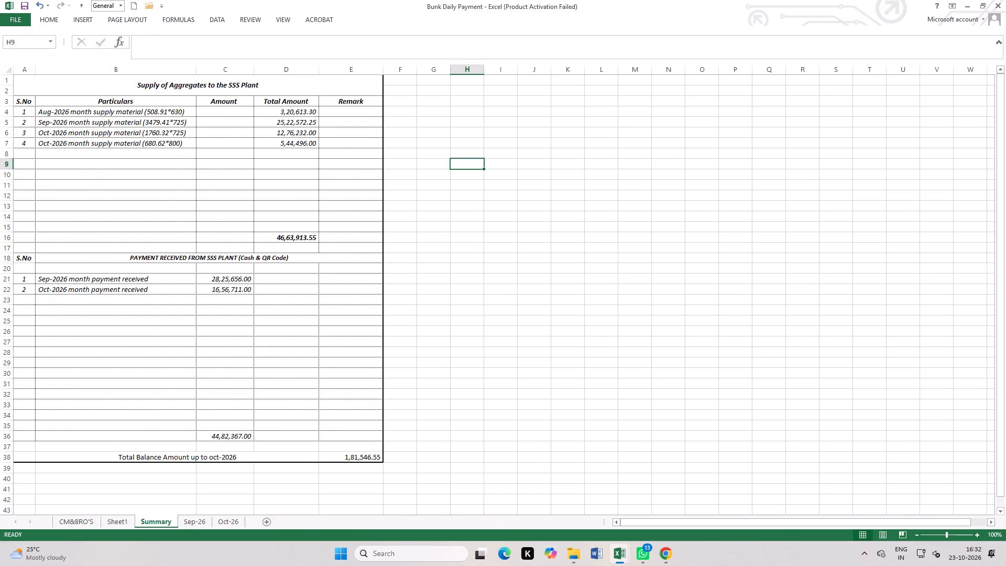
key("ctrl+Tab")
scroll(435, 290, "up", 5)
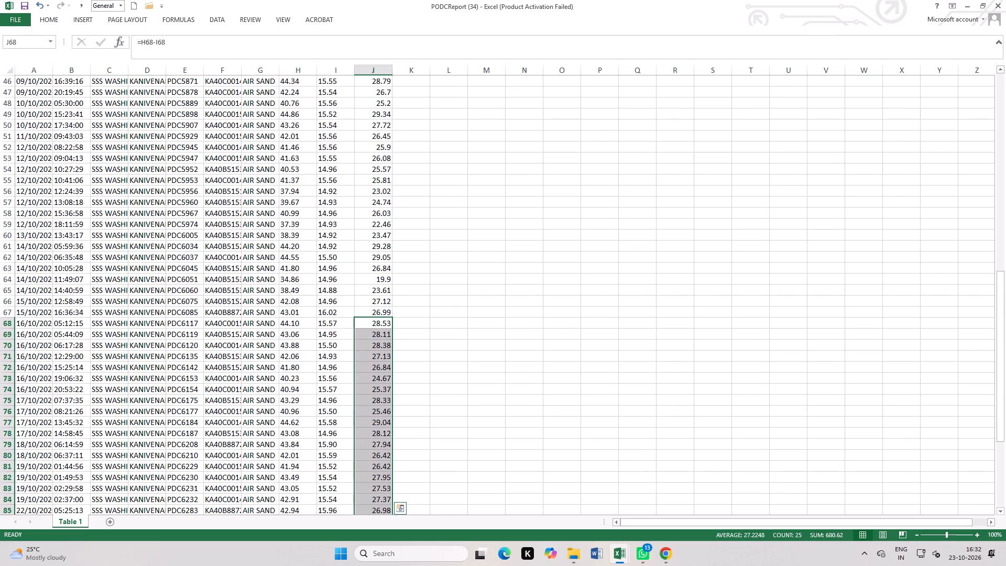
scroll(418, 290, "up", 3)
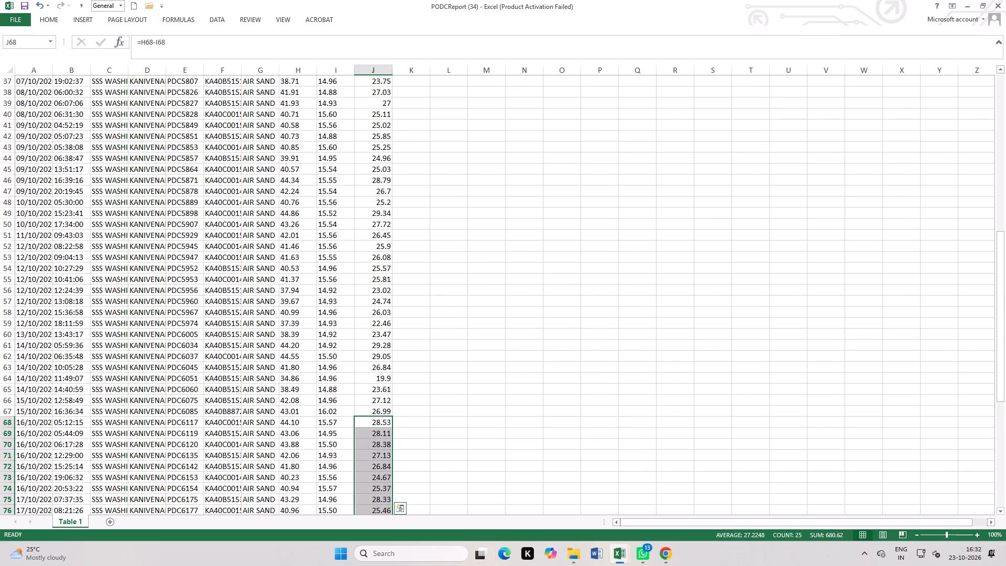
left_click_drag(386, 413, 414, 85)
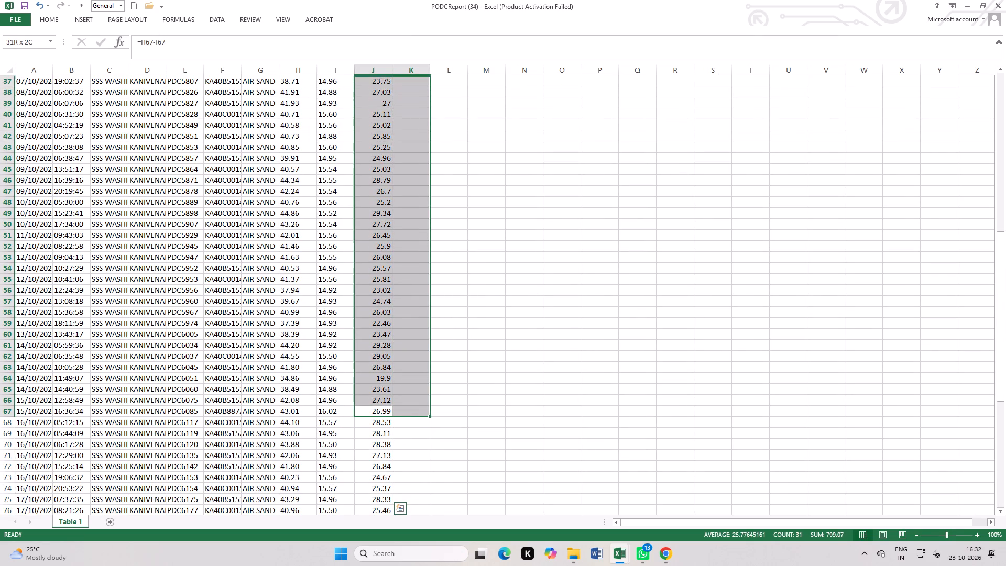
left_click_drag(414, 85, 413, 58)
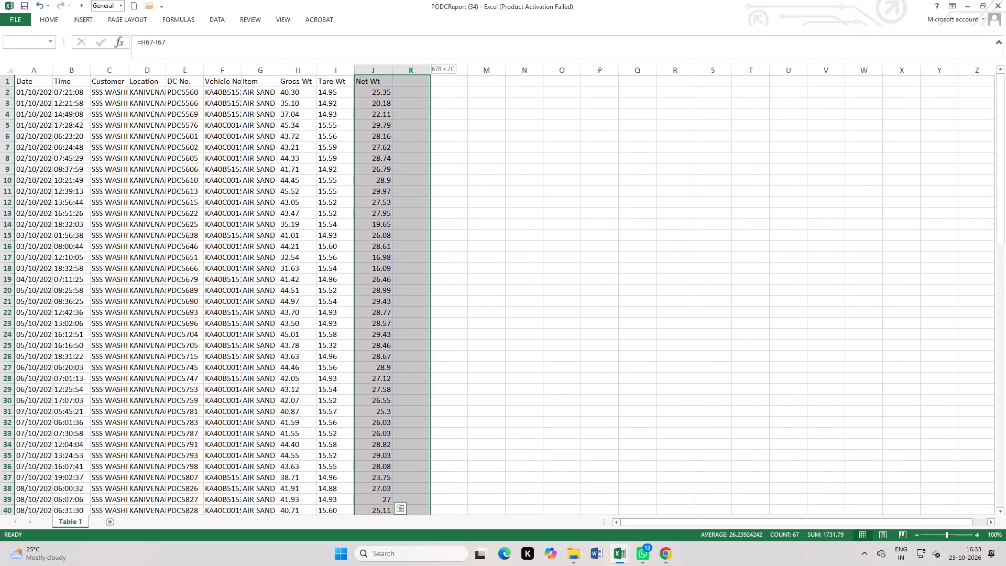
left_click_drag(413, 58, 384, 73)
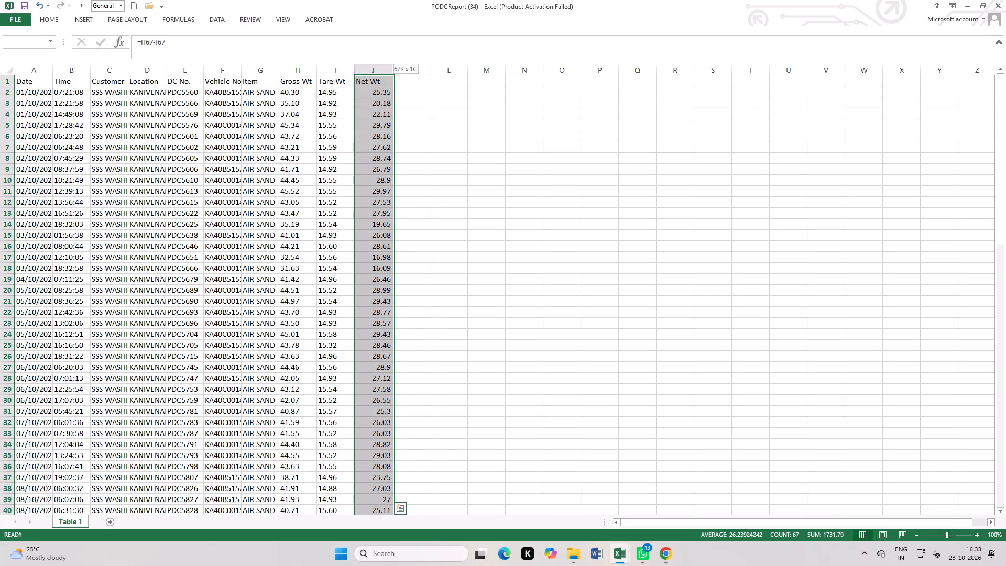
left_click_drag(384, 73, 380, 95)
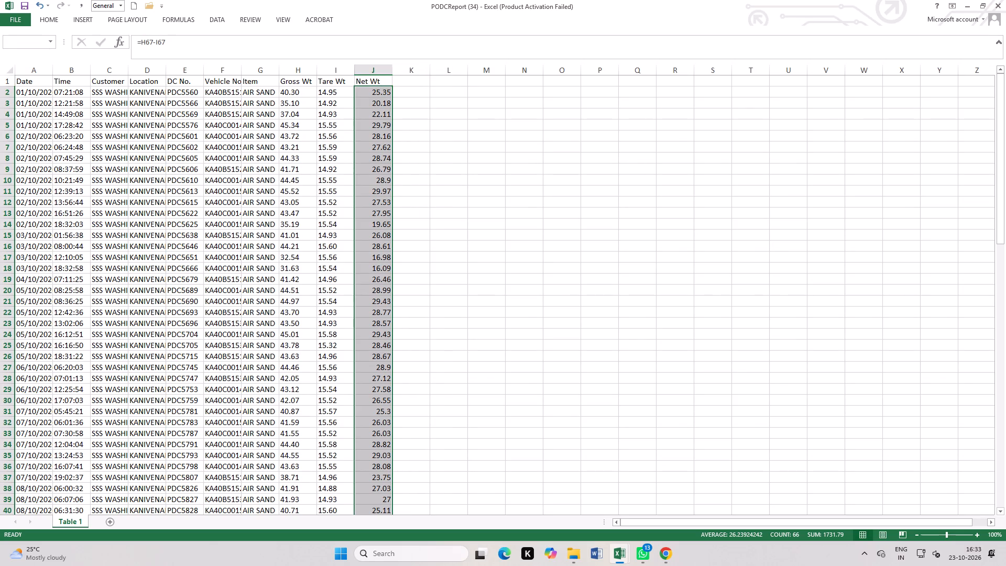
scroll(501, 251, "up", 2)
left_click(581, 225)
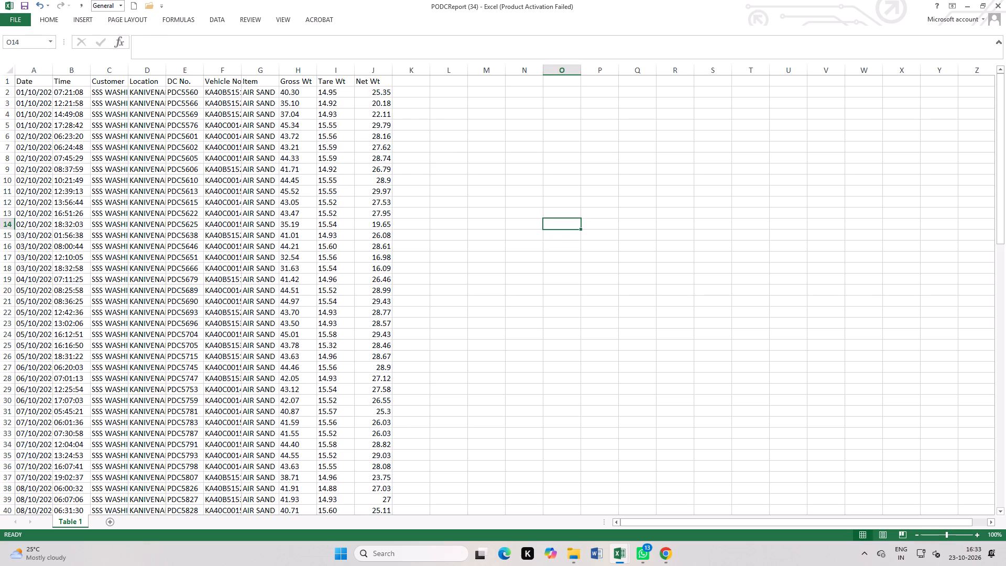
Reselect the net weights J2 to J67, from the first row down to 15/10/2026, to recheck their sum.
left_click_drag(382, 92, 380, 487)
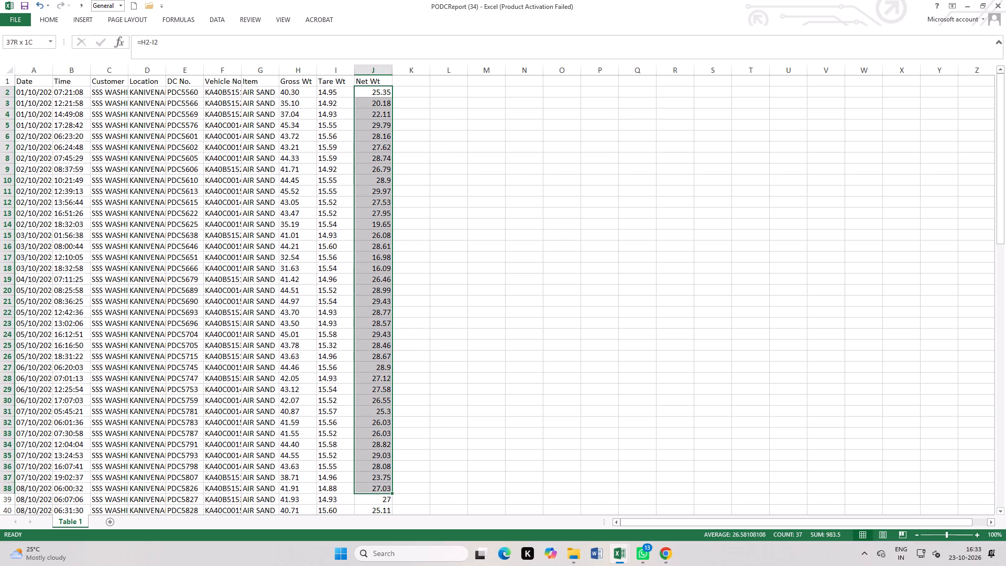
left_click_drag(380, 487, 371, 528)
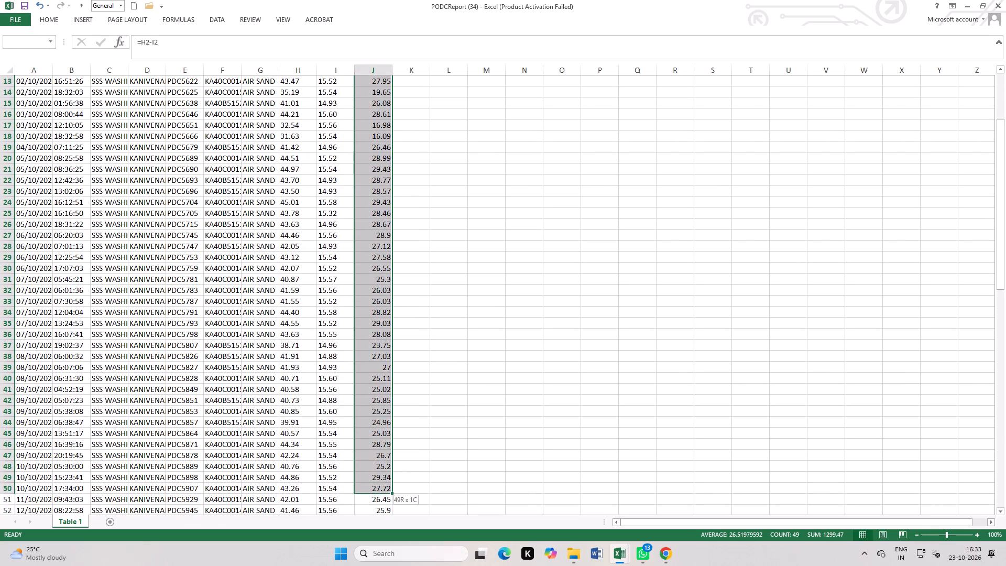
left_click_drag(371, 528, 40, 334)
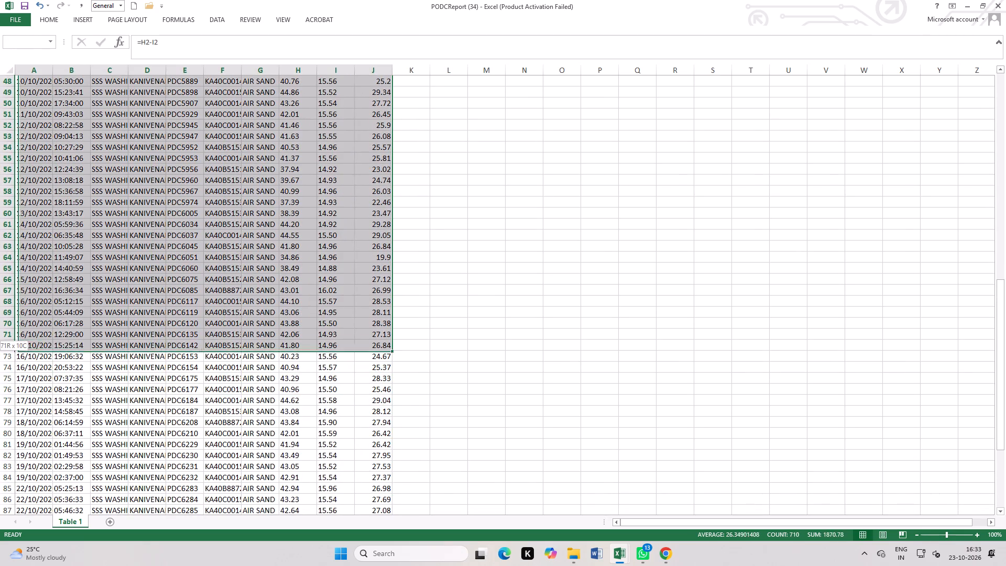
left_click_drag(40, 334, 204, 295)
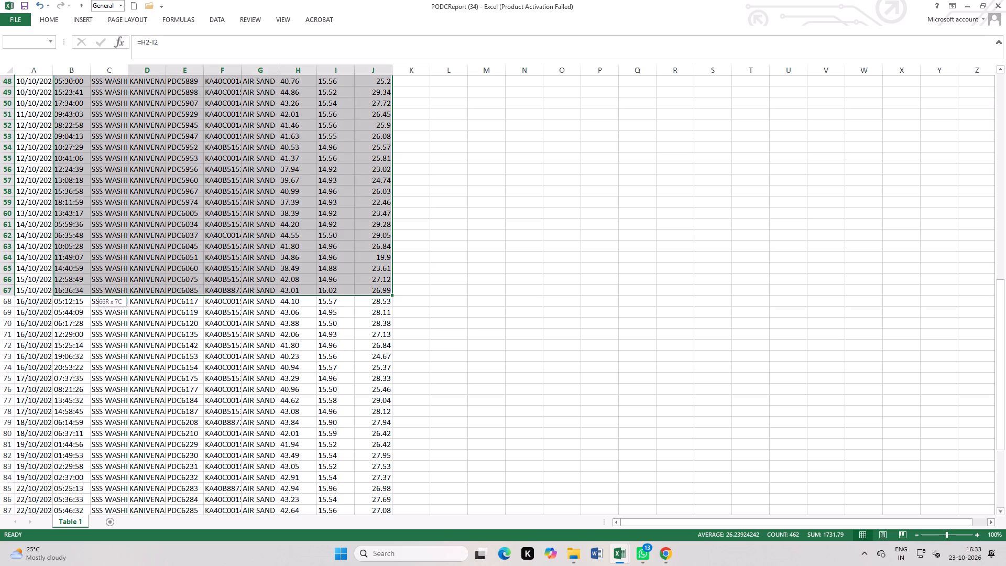
left_click_drag(204, 295, 379, 291)
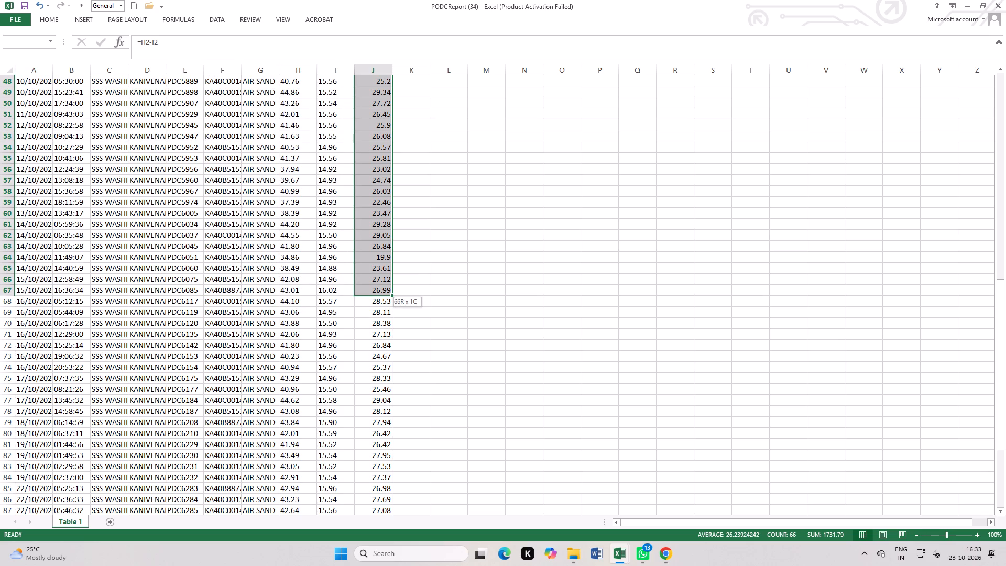
left_click_drag(379, 291, 379, 299)
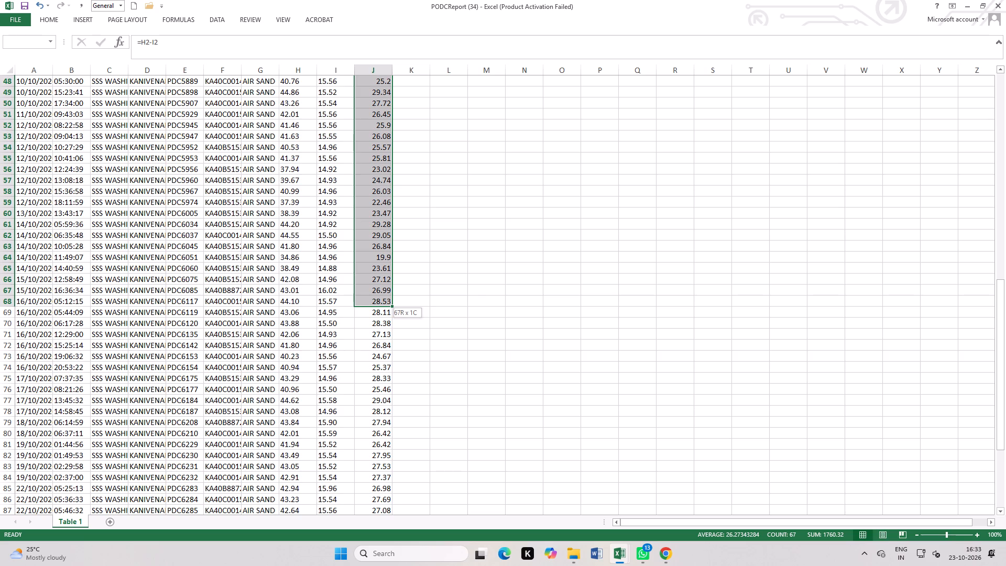
left_click_drag(379, 299, 382, 294)
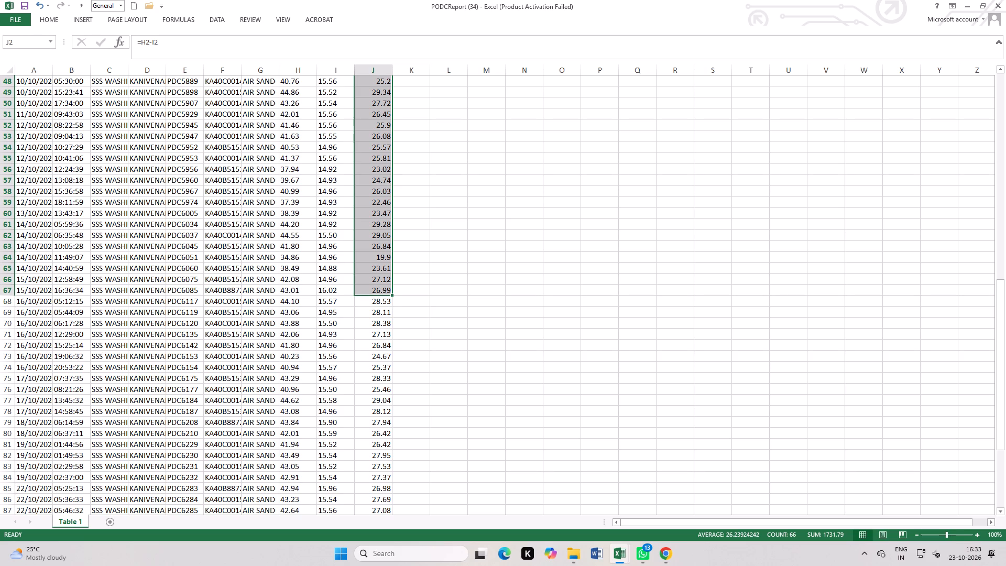
In the Bunk Daily Payment workbook's Summary sheet, change the quantity in the row 6 Oct-2026 supply description to 1731.79, keeping the rate 725.
key("ctrl+Tab")
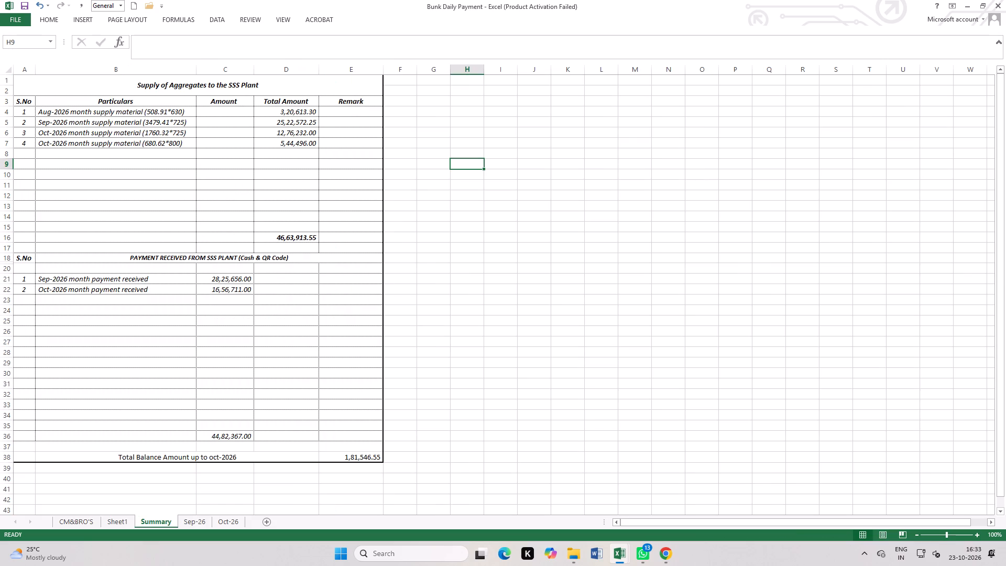
double_click(158, 131)
left_click(165, 131)
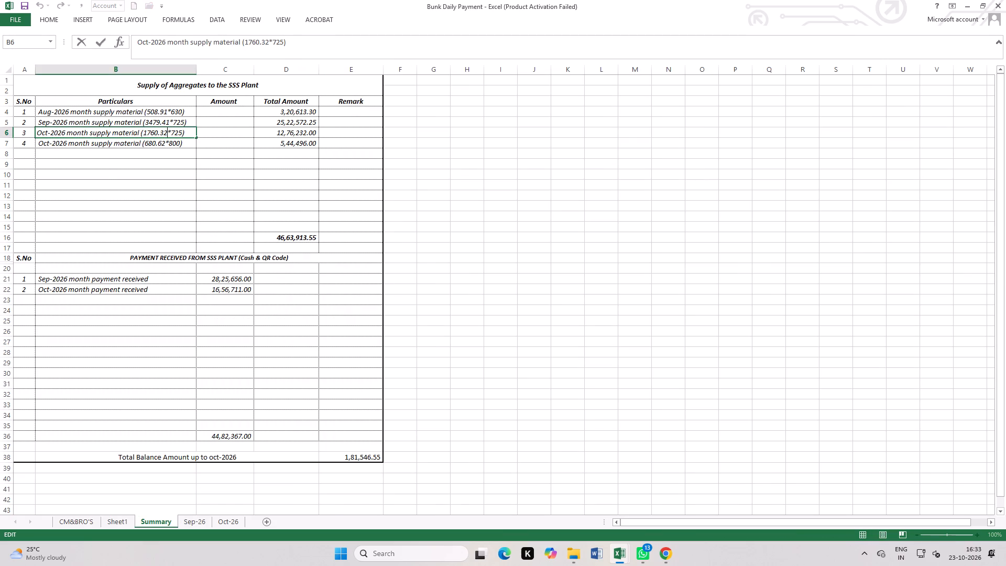
key("BackSpace")
key("BackSpace")
key("BackSpace")
key("BackSpace")
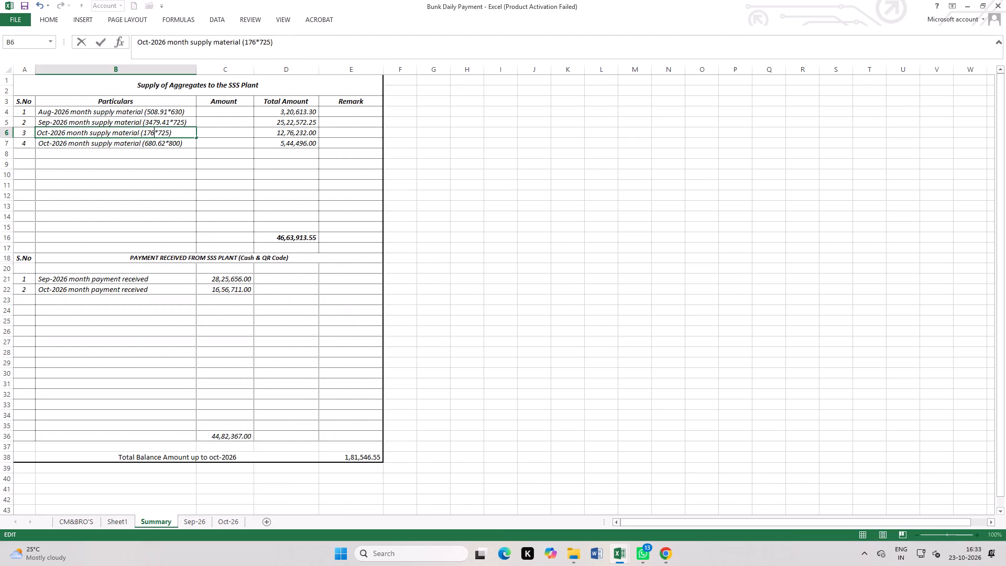
key("BackSpace")
type("31.79")
Set the Total Amount formula of the row 6 Oct-2026 supply entry to =1731.79*725.
left_click(300, 133)
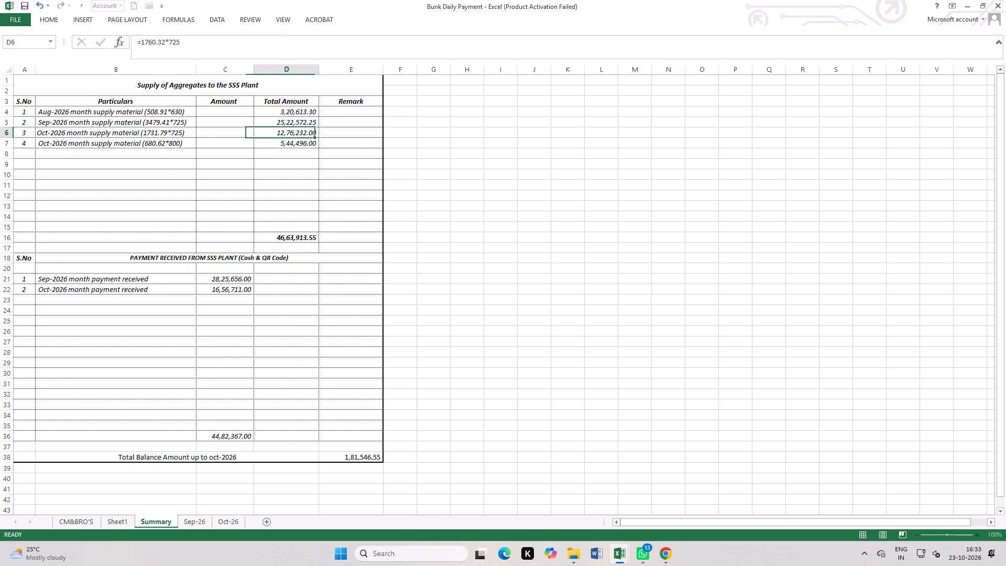
double_click(299, 132)
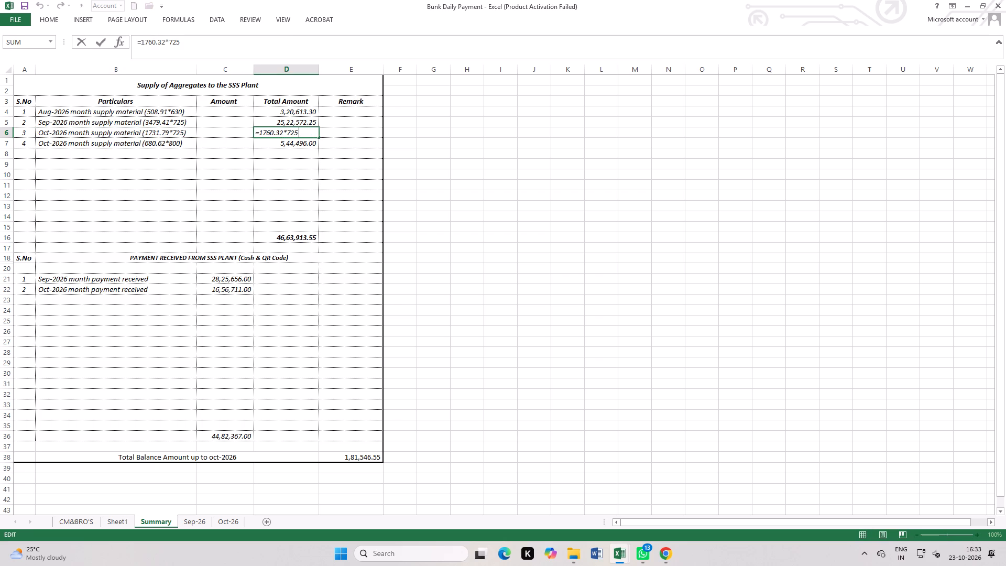
left_click(284, 132)
key("Left")
key("BackSpace")
key("BackSpace")
key("BackSpace")
key("BackSpace")
key("BackSpace")
type("31.")
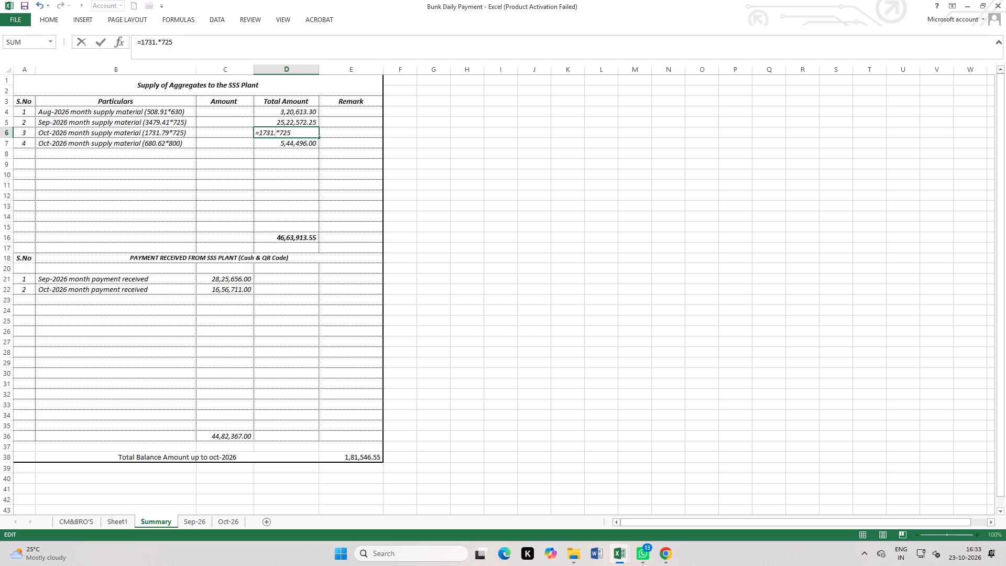
type("79")
left_click(473, 222)
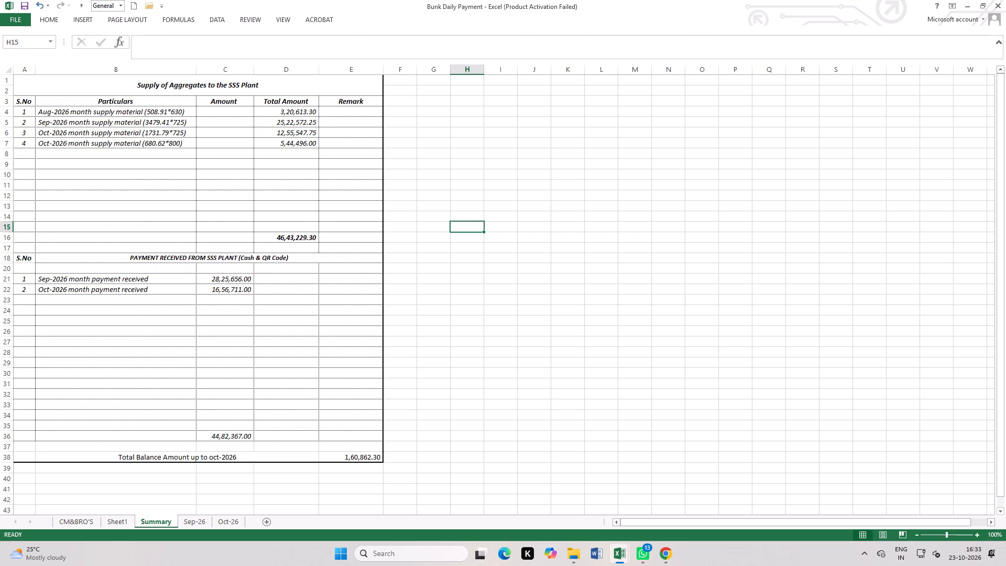
left_click(488, 362)
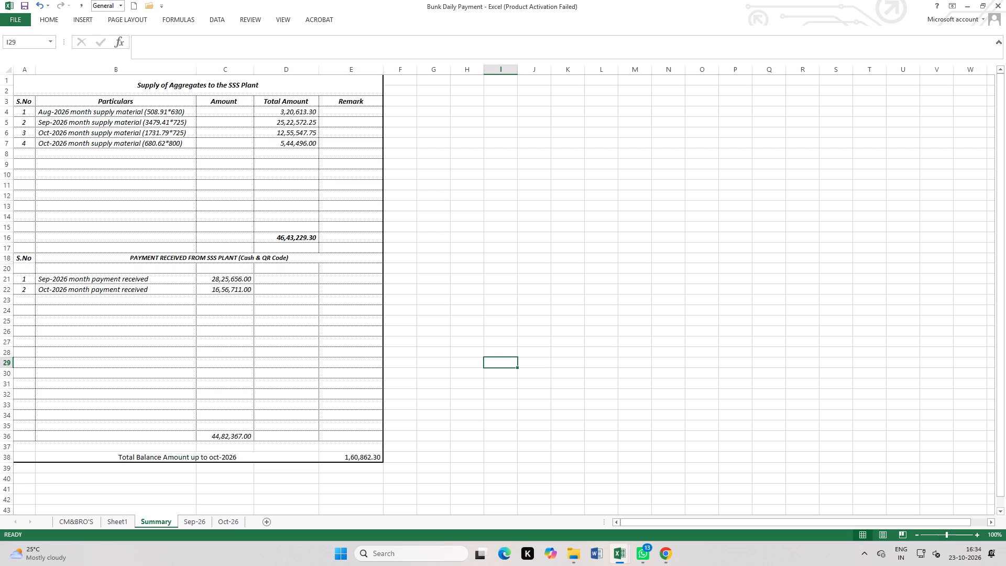
Check the daily payment entries on the Oct-26 and Sep-26 sheets, going back to the start of the September list.
left_click(227, 521)
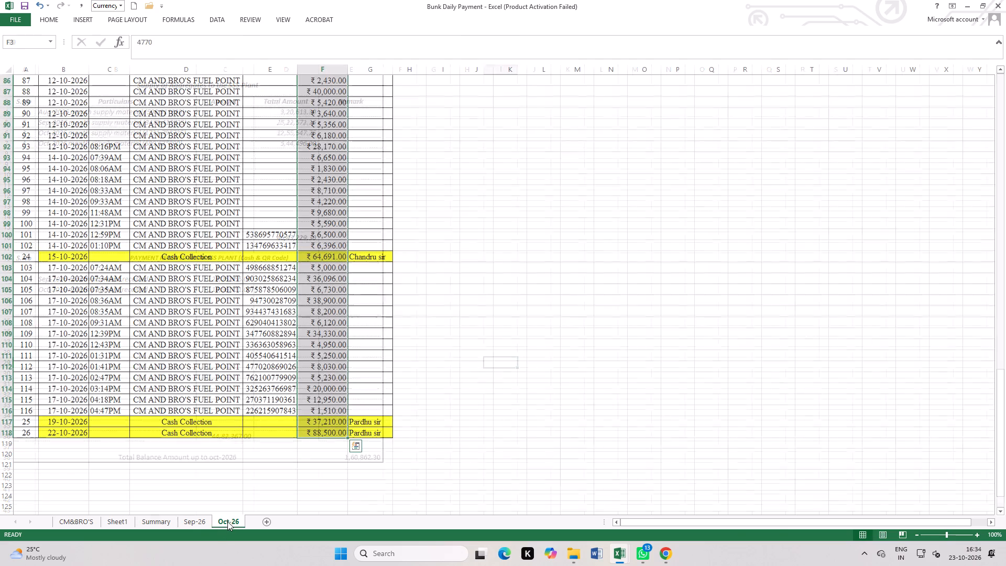
left_click(203, 520)
scroll(323, 419, "up", 4)
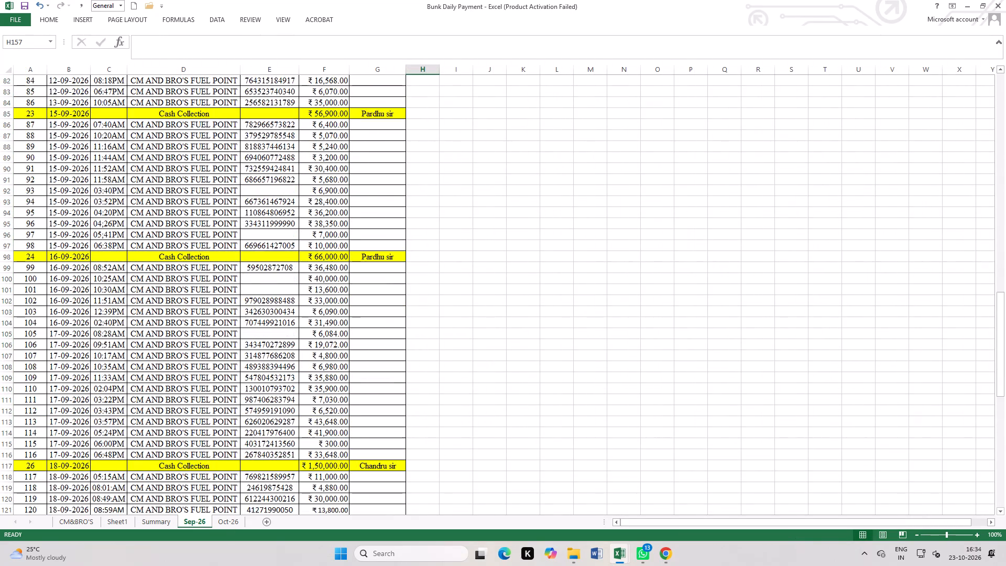
scroll(334, 421, "up", 19)
scroll(368, 417, "up", 10)
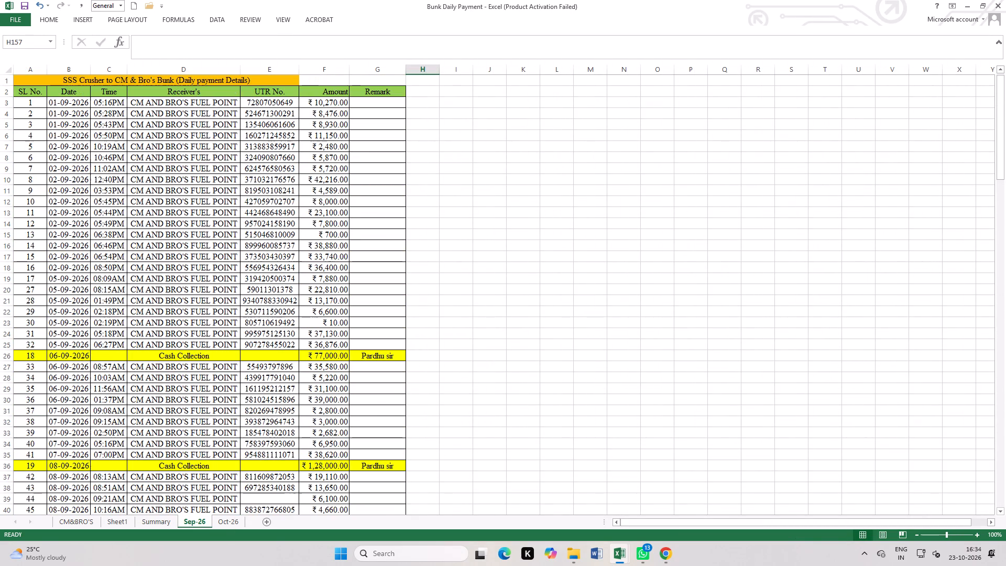
scroll(368, 417, "up", 10)
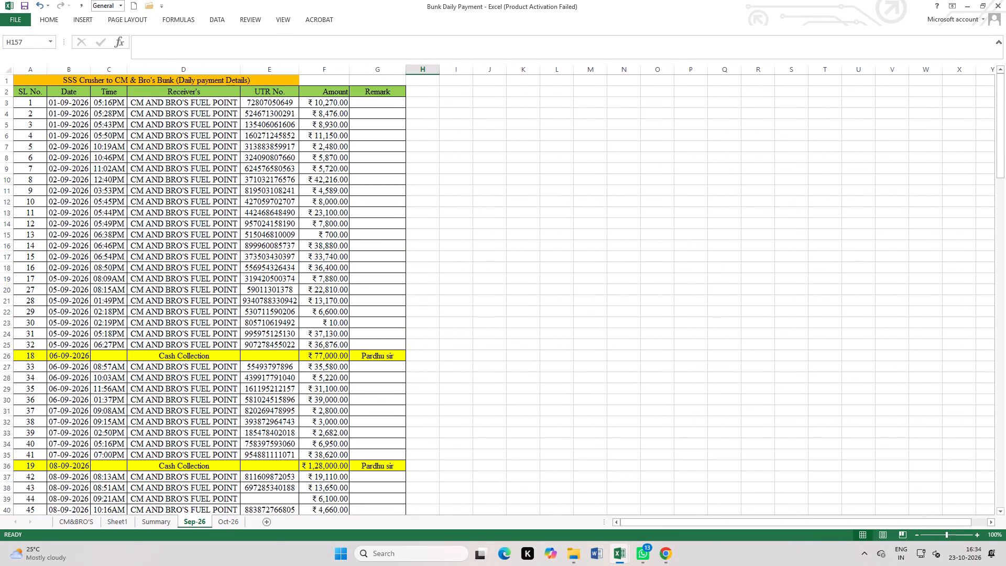